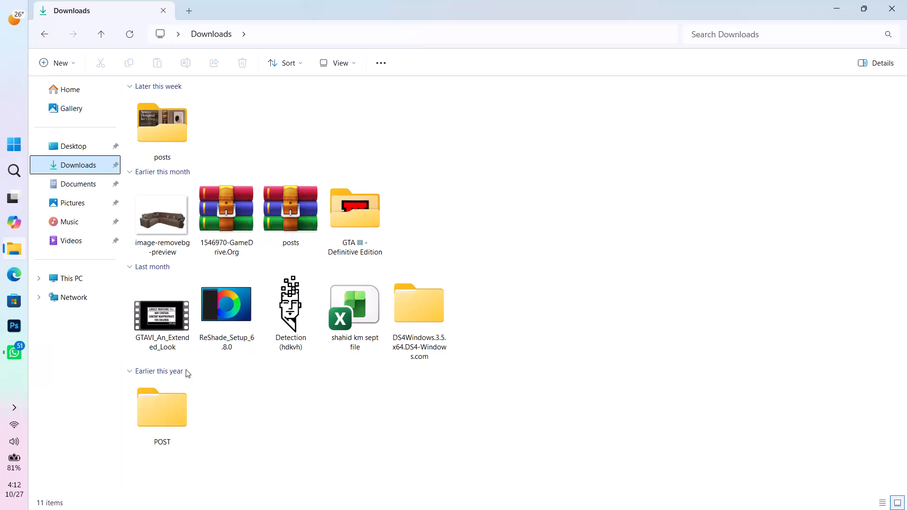
Open the Srf 66 Photoshop file from the SRF folder inside POST in Downloads.
click(172, 407)
click(167, 405)
key(s)
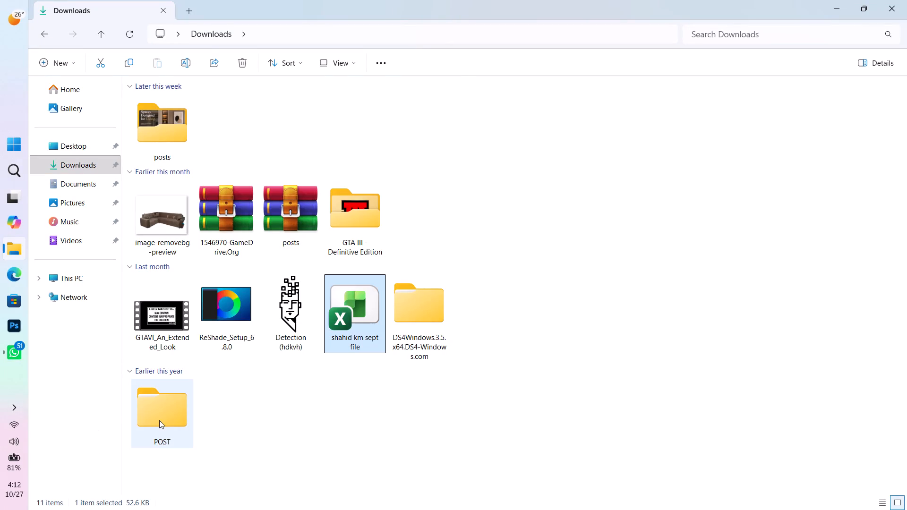
double_click(160, 420)
double_click(173, 147)
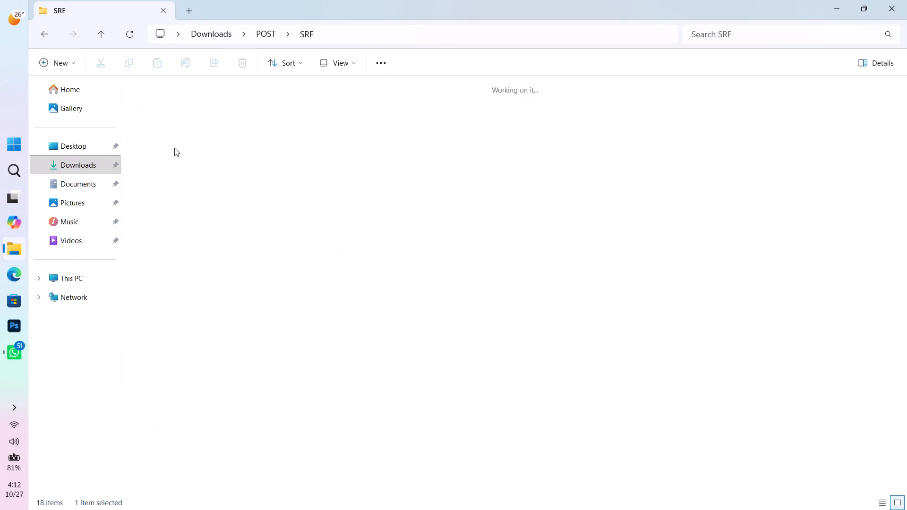
double_click(220, 132)
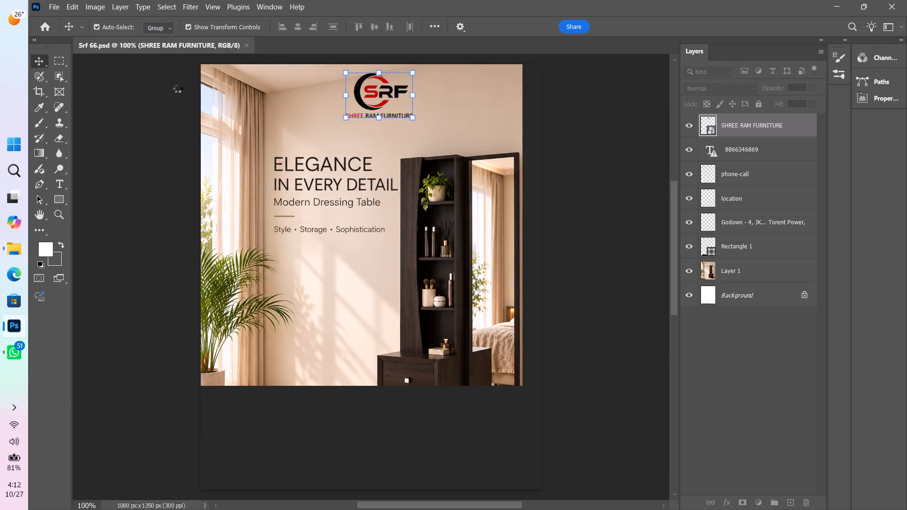
Create a new document from the recent custom preset of 1080 x 1350 px at 300 ppi.
key(ctrl+n)
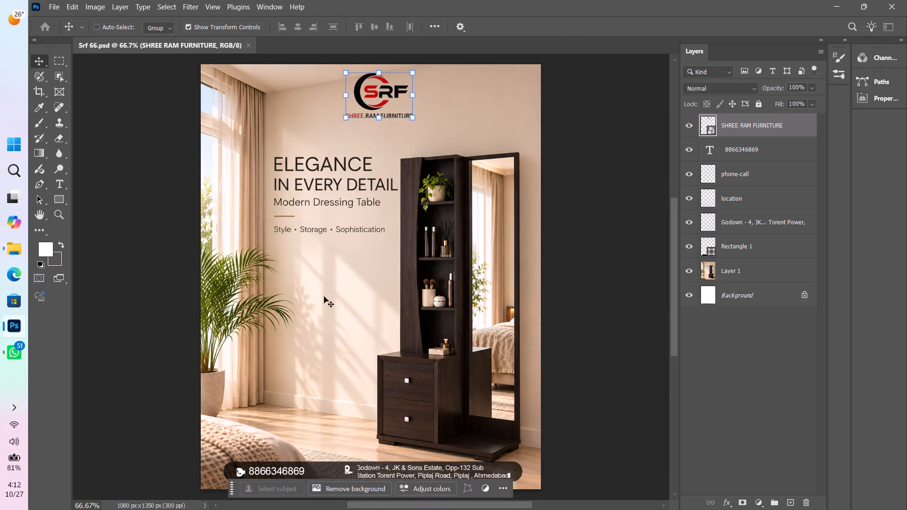
click(370, 147)
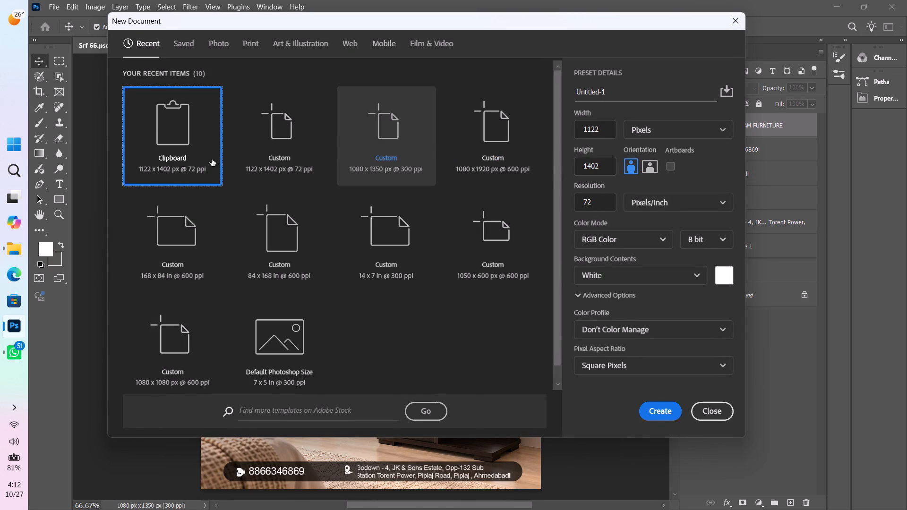
click(419, 145)
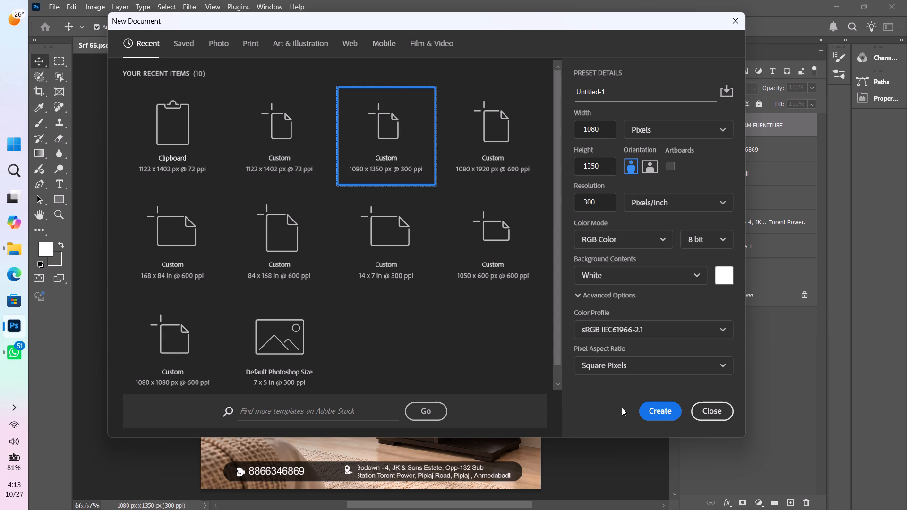
click(648, 414)
Paste the copied Small Table bedroom image into the new document, undoing any accidental shift.
key(ctrl+v)
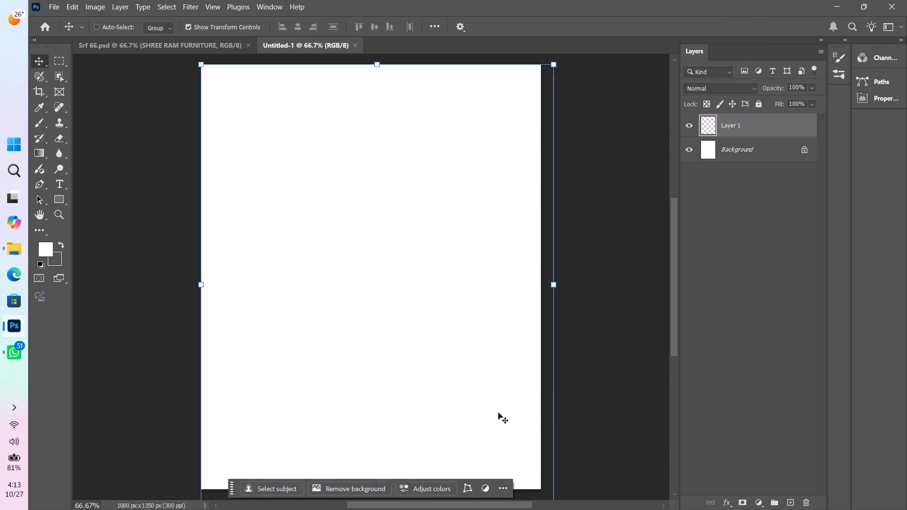
drag(441, 396, 446, 352)
key(space)
key(space)
key(space)
key(space)
key(space)
key(space)
key(ctrl+z)
key(space)
key(space)
key(space)
drag(446, 403, 446, 403)
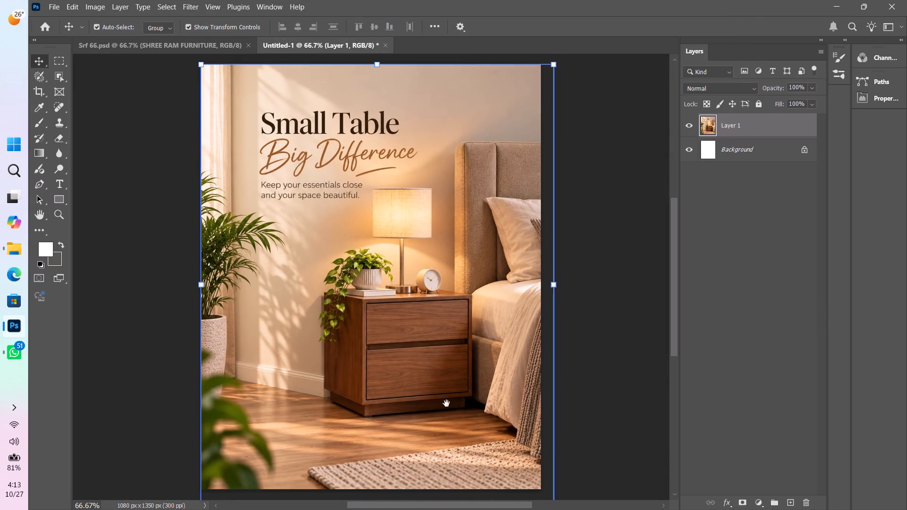
Scale the pasted bedroom image down to about 96.93% so it fits the canvas, and apply the transform.
drag(446, 403, 455, 378)
drag(566, 483, 556, 467)
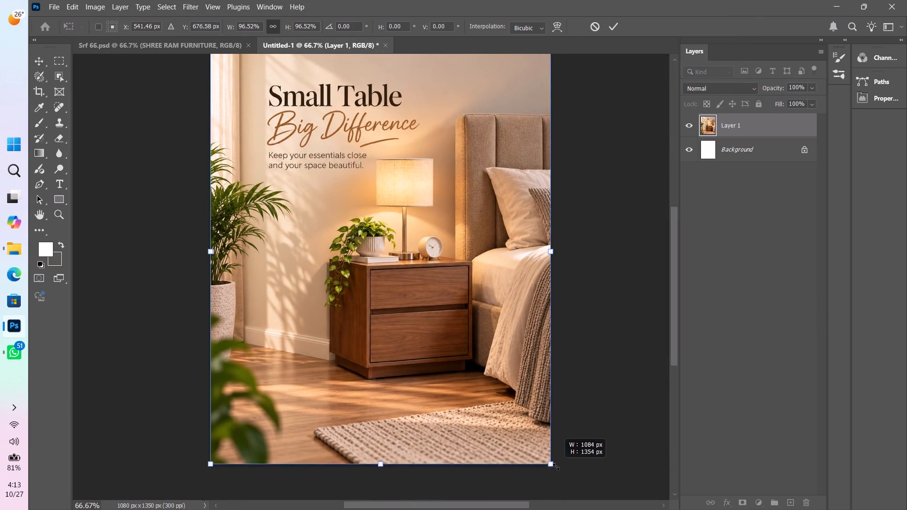
drag(556, 467, 559, 467)
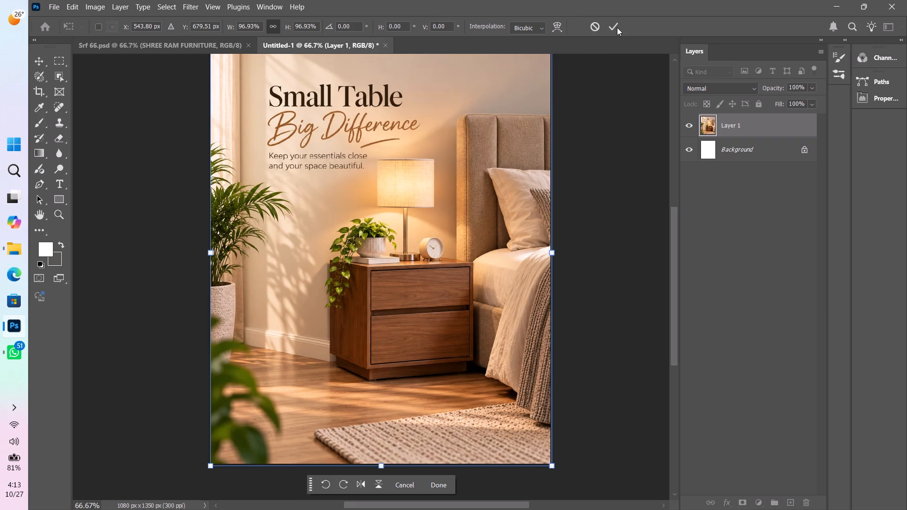
click(613, 28)
click(603, 156)
key(ctrl+0)
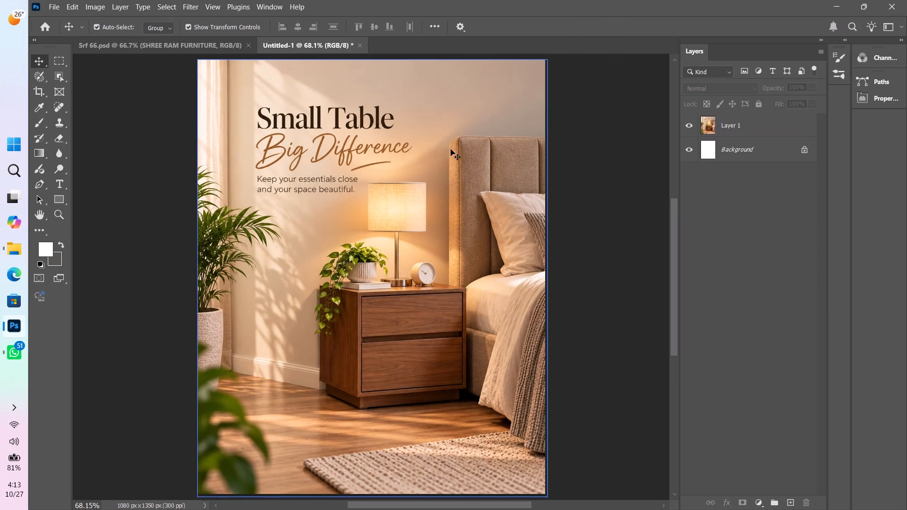
Copy the layers from Rectangle 1 up to the SHREE RAM FURNITURE logo in Srf 66 and paste them into the new document.
click(241, 35)
click(224, 42)
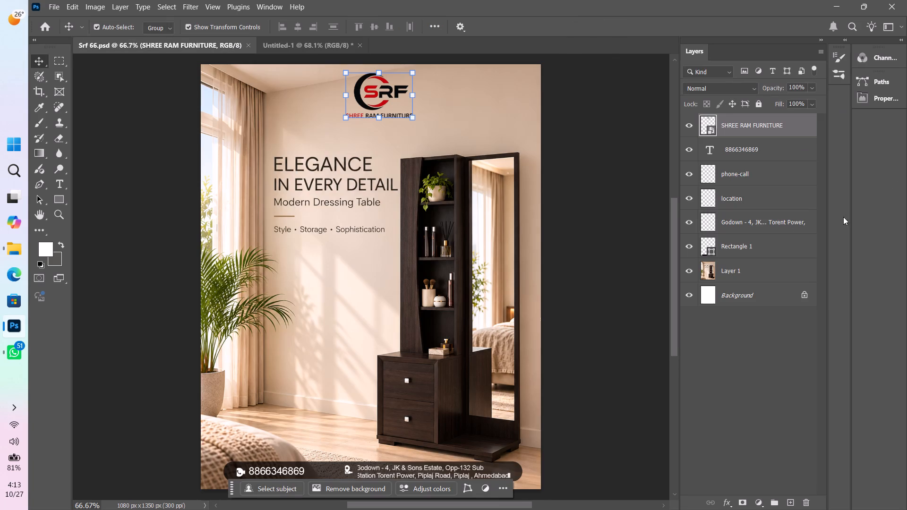
click(741, 251)
shift+click(757, 128)
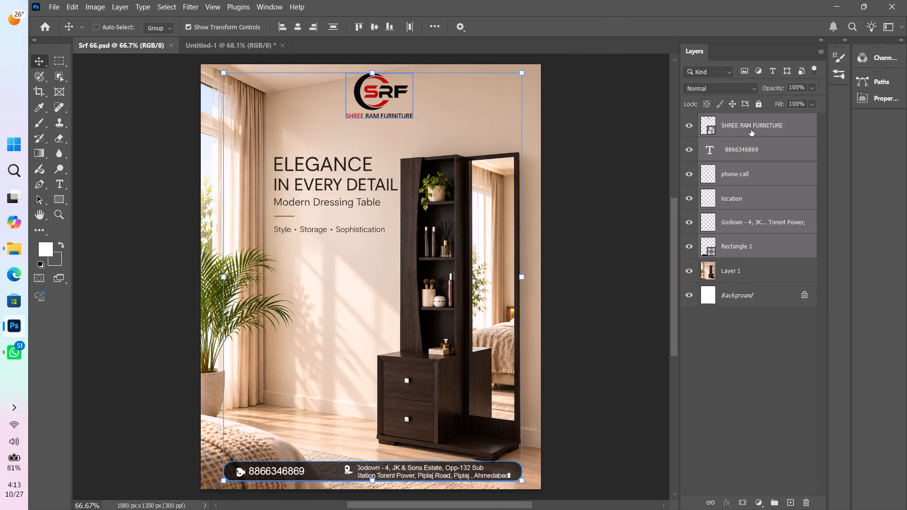
key(ctrl+c)
ctrl+click(216, 50)
key(ctrl+v)
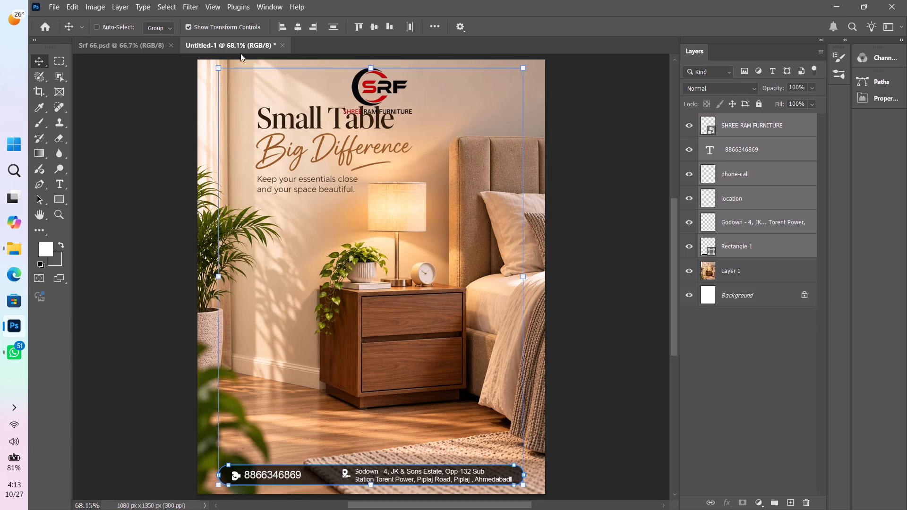
Move the SHREE RAM FURNITURE logo to the poster's upper-right corner, clear of the Small Table heading.
click(619, 283)
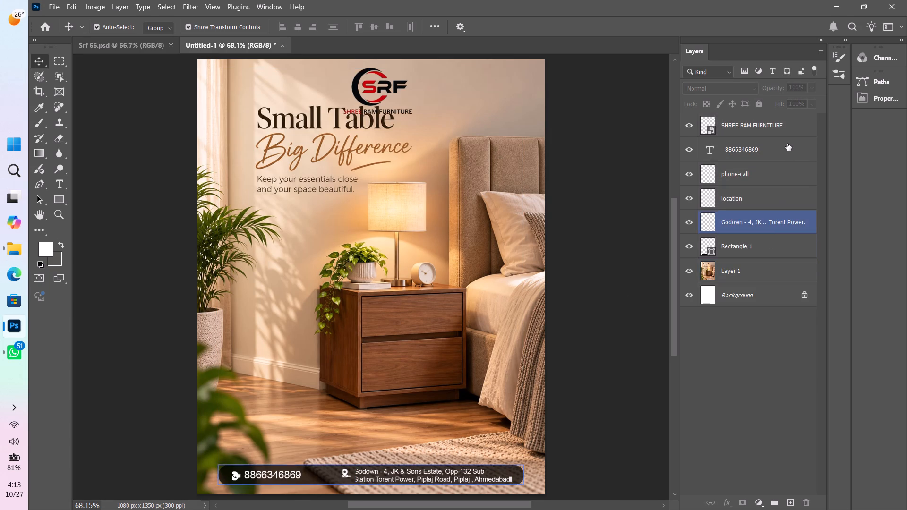
click(788, 135)
key(ctrl+t)
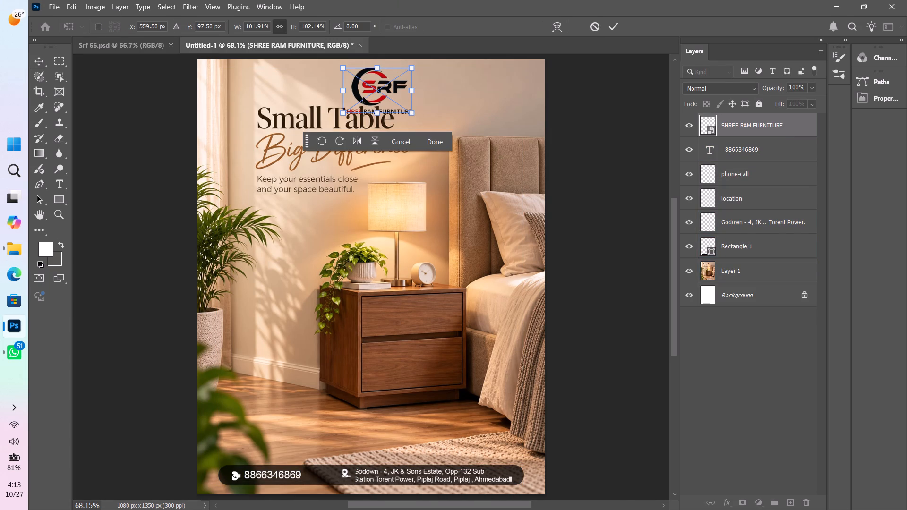
drag(368, 93, 493, 94)
click(618, 22)
click(666, 191)
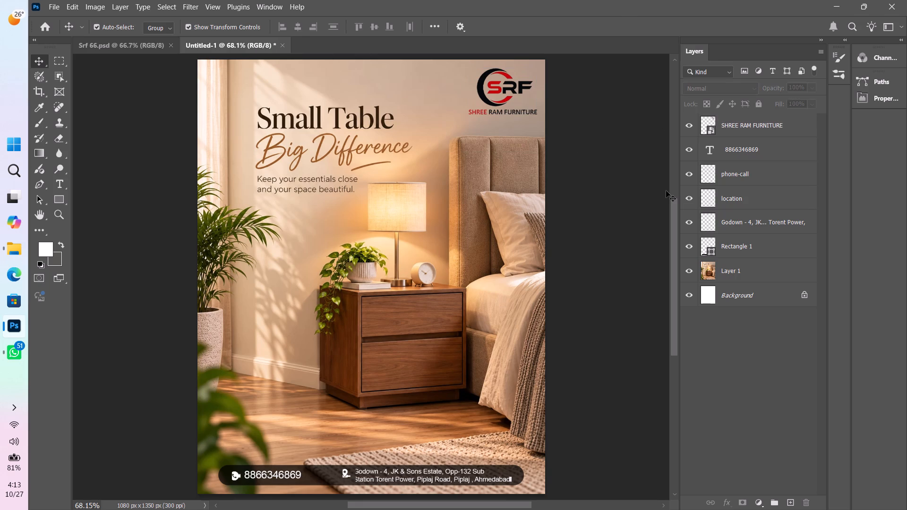
Save the poster as a Photoshop file named Srf 71 in the Downloads > POST > SRF folder.
key(ctrl+0)
key(ctrl+s)
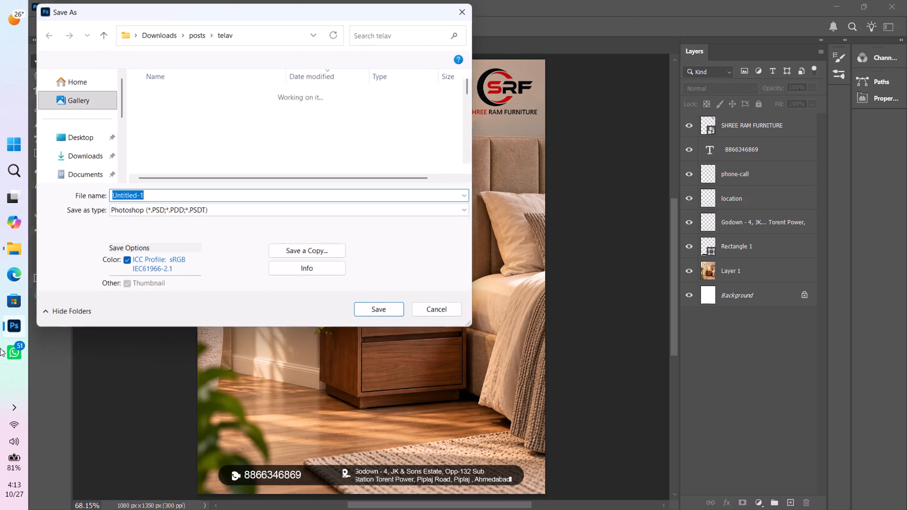
click(69, 155)
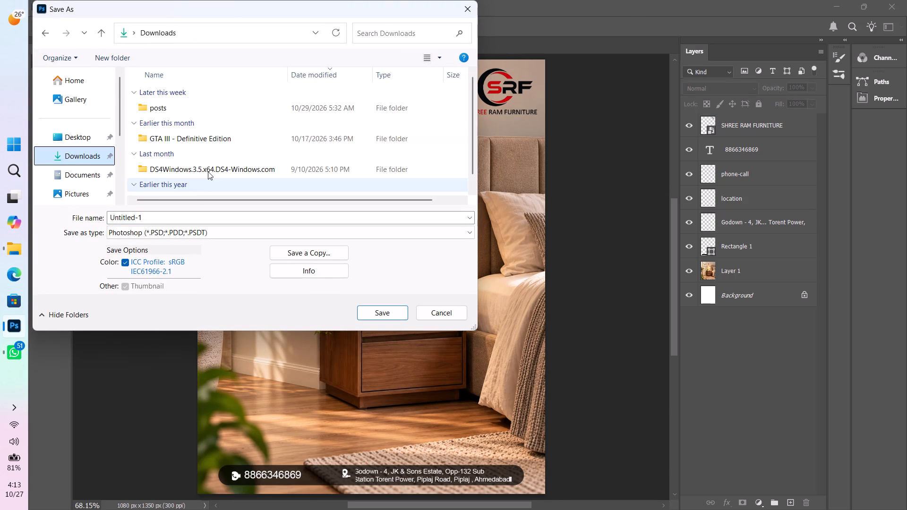
scroll(209, 178, down, 3)
double_click(209, 178)
double_click(208, 184)
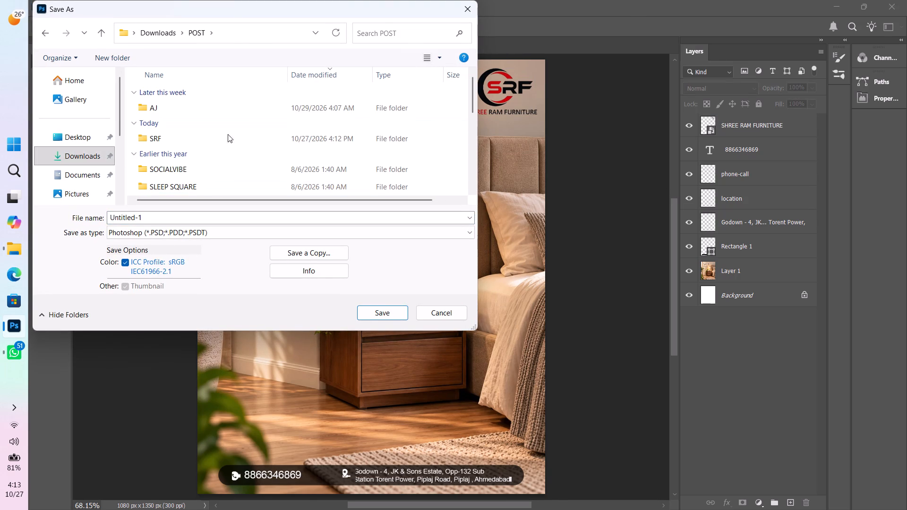
double_click(225, 137)
click(196, 183)
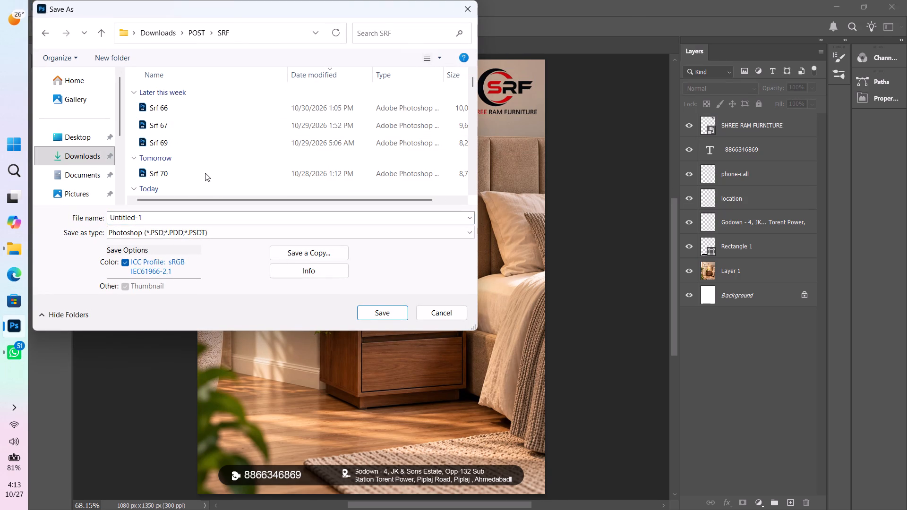
click(205, 173)
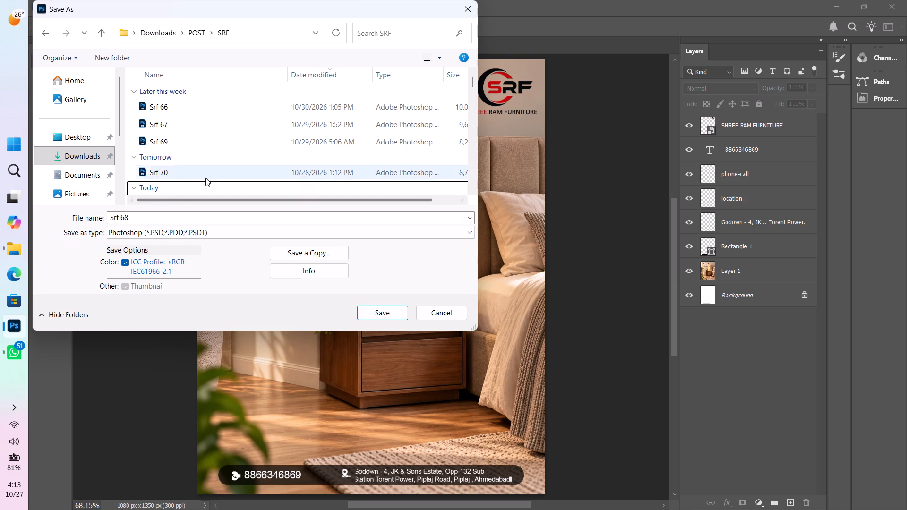
click(205, 178)
triple_click(163, 214)
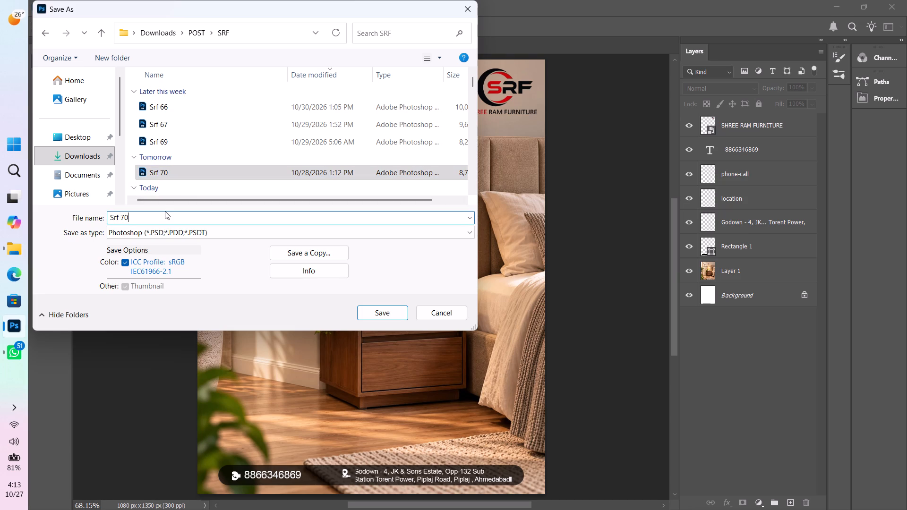
key(BackSpace)
key(1)
key(Return)
key(Return)
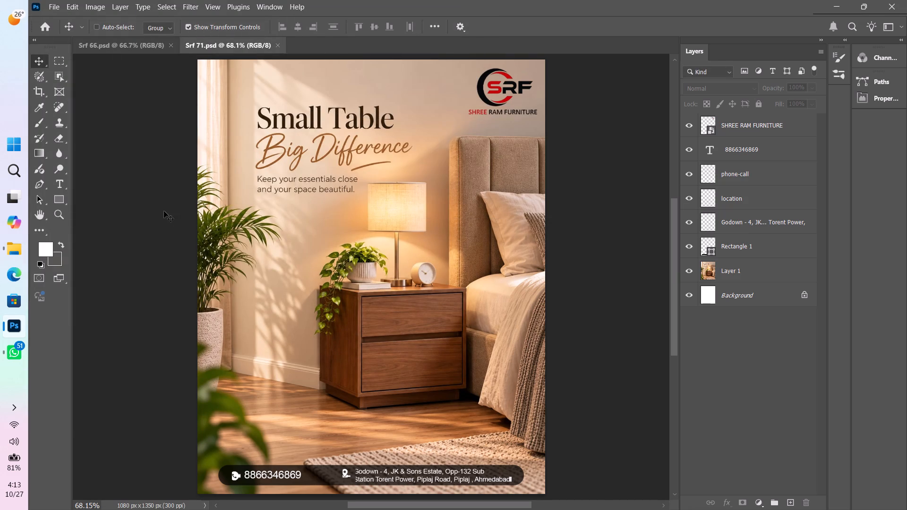
Save a JPEG copy of the poster named Srf 71 in the same SRF folder.
key(ctrl+alt+s)
double_click(179, 196)
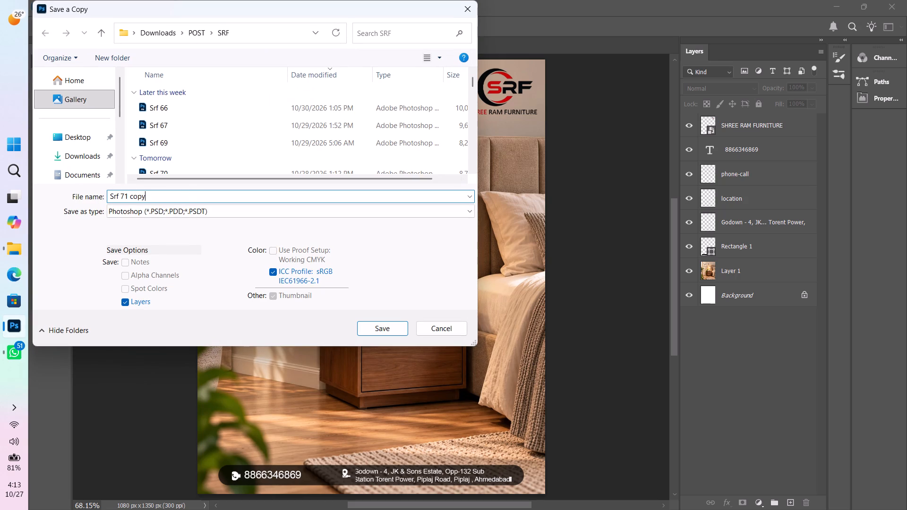
key(BackSpace)
key(BackSpace)
key(BackSpace)
key(BackSpace)
click(158, 220)
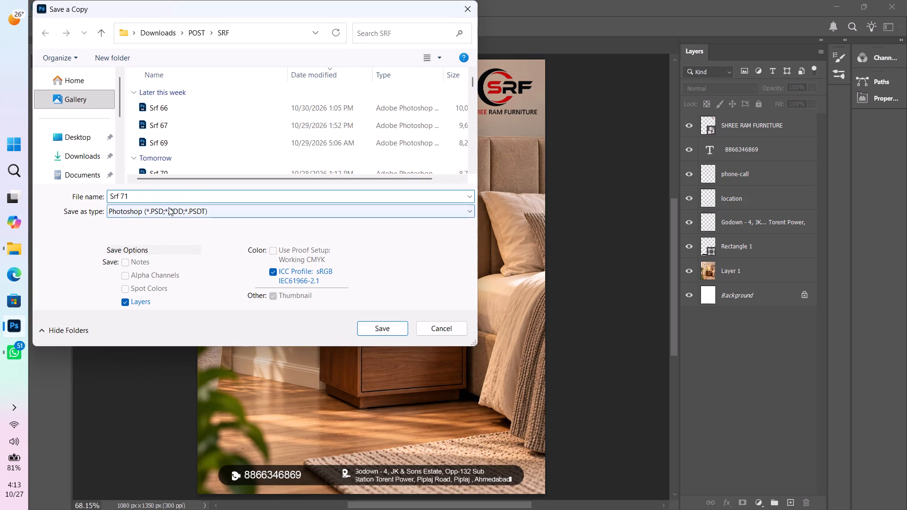
click(169, 207)
click(141, 314)
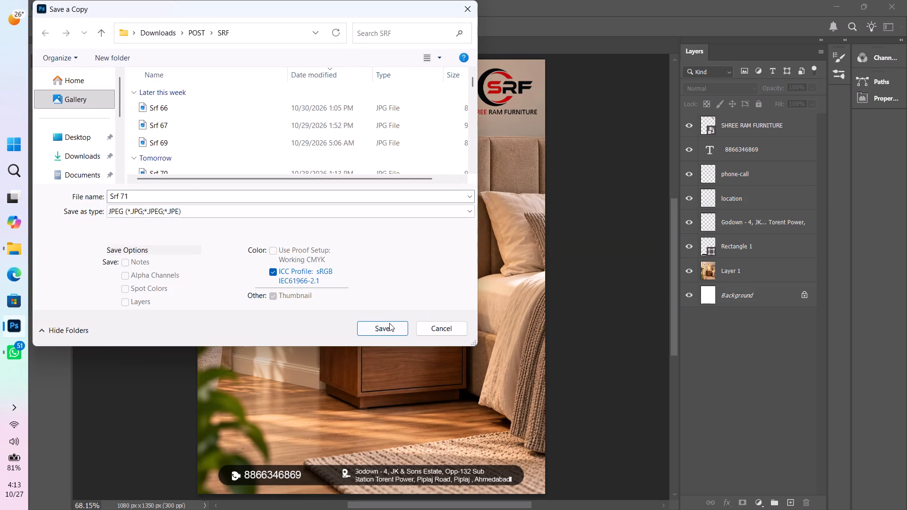
click(388, 321)
click(514, 113)
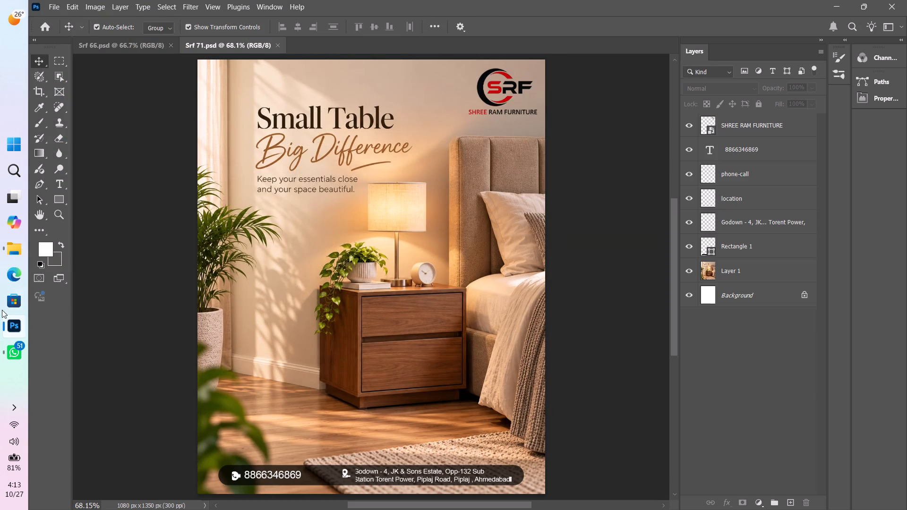
Switch to File Explorer and select the Srf 71 JPEG in the SRF folder.
click(17, 259)
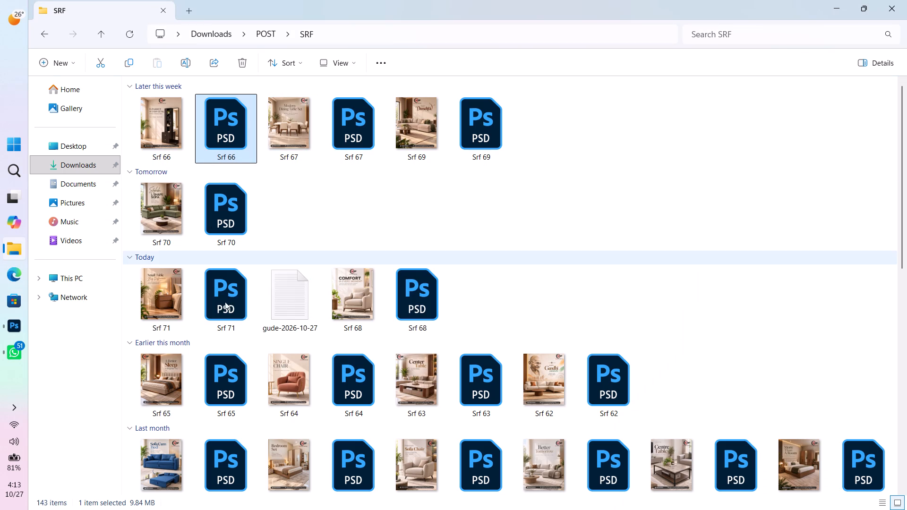
click(171, 301)
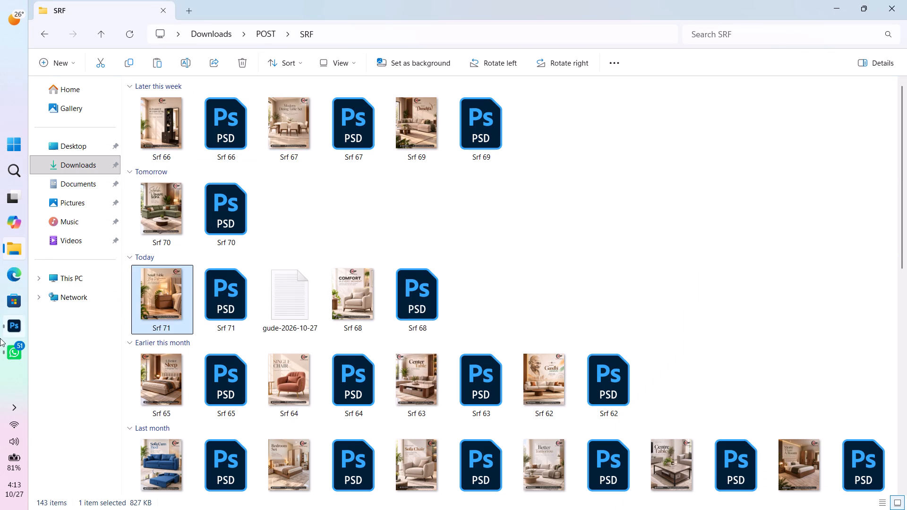
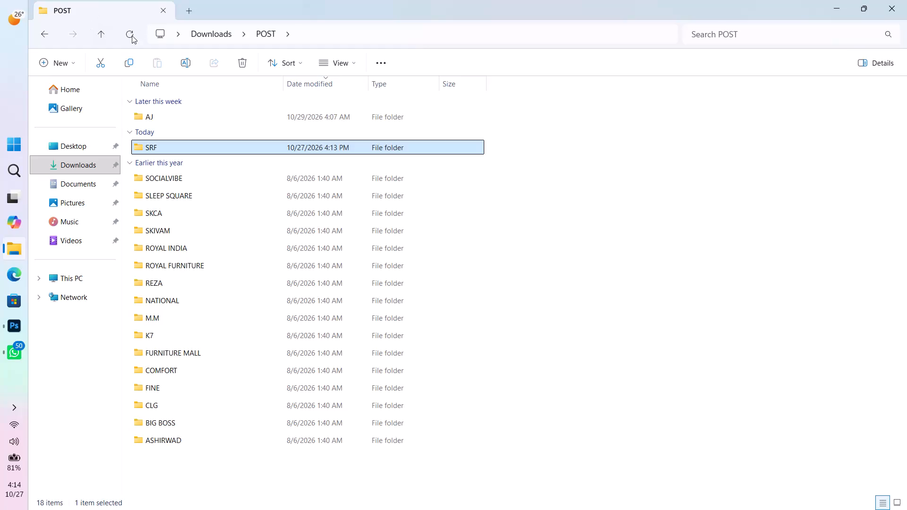
Open the comfort furniture 61 Photoshop file from the Downloads > posts > Comfort furniture folder.
click(106, 42)
double_click(168, 144)
text(cc)
double_click(197, 211)
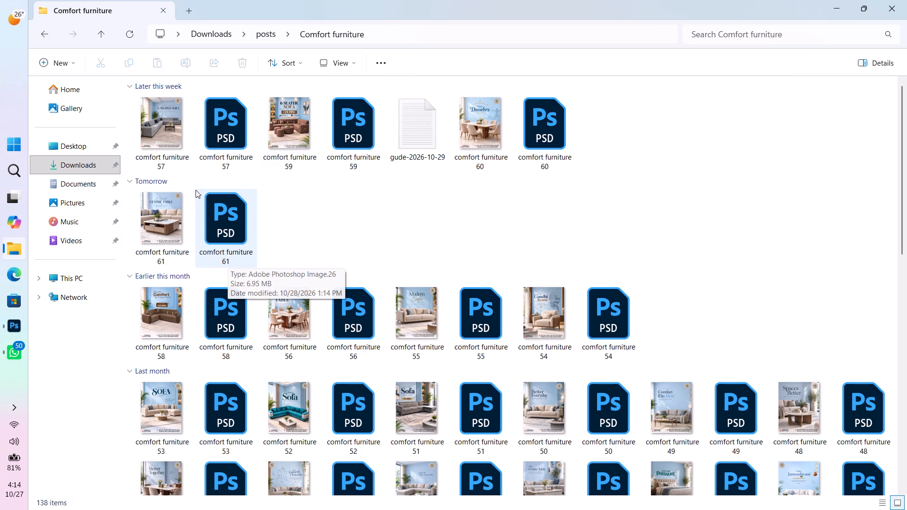
double_click(219, 216)
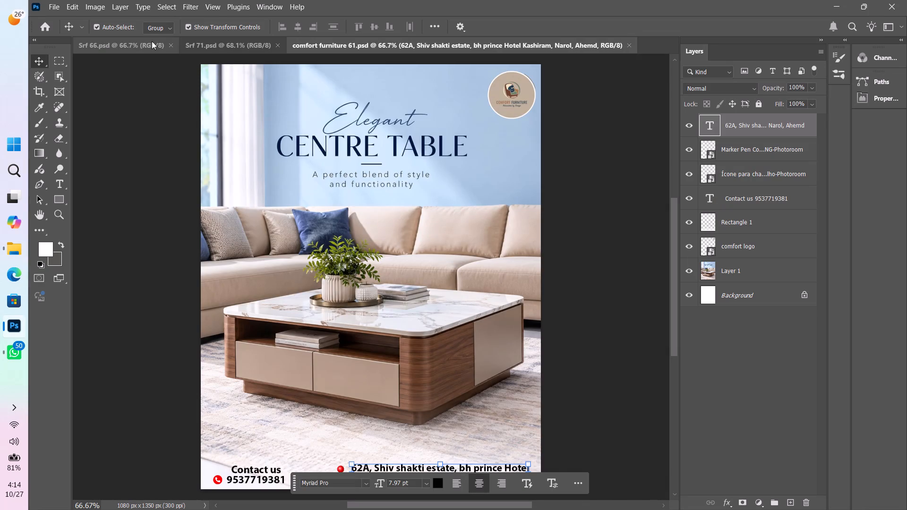
Close the Srf 66 and Srf 71 documents, leaving comfort furniture 61 open.
click(174, 45)
click(174, 46)
Create a new 1080 x 1350 px document at 300 ppi with a white background.
key(ctrl+n)
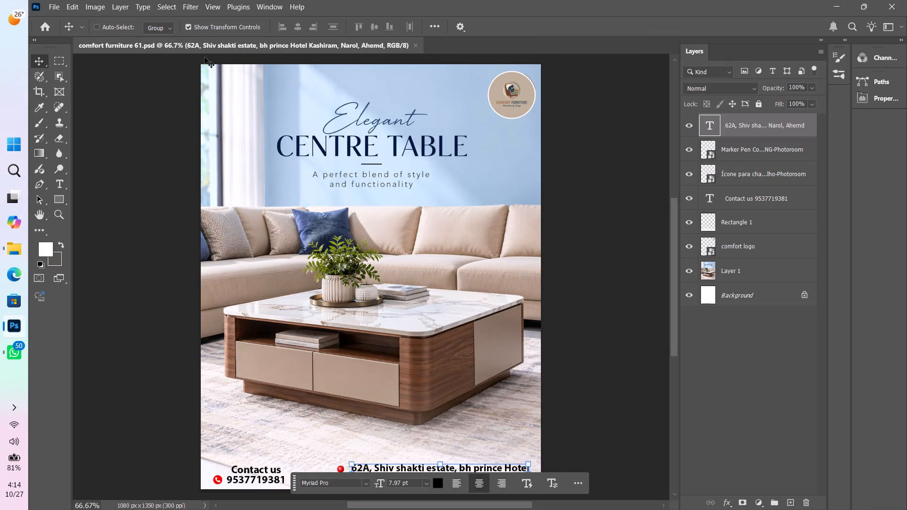
click(386, 150)
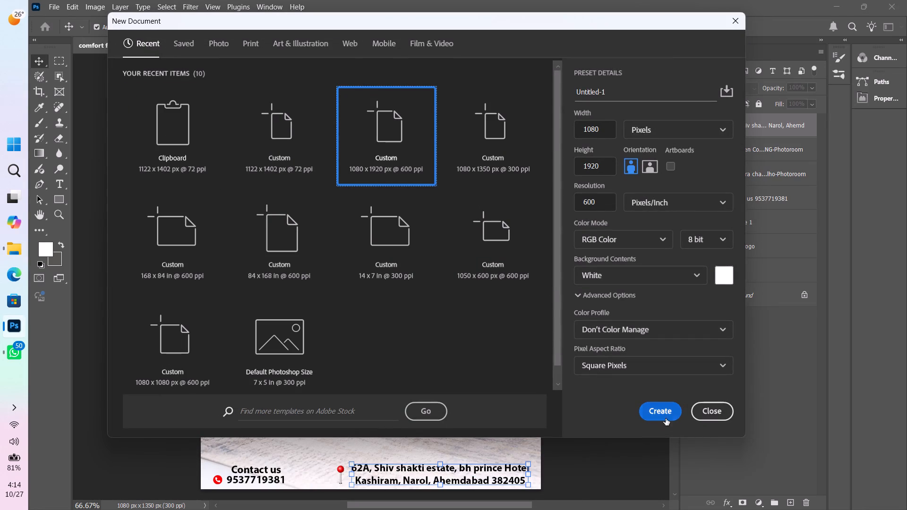
click(472, 112)
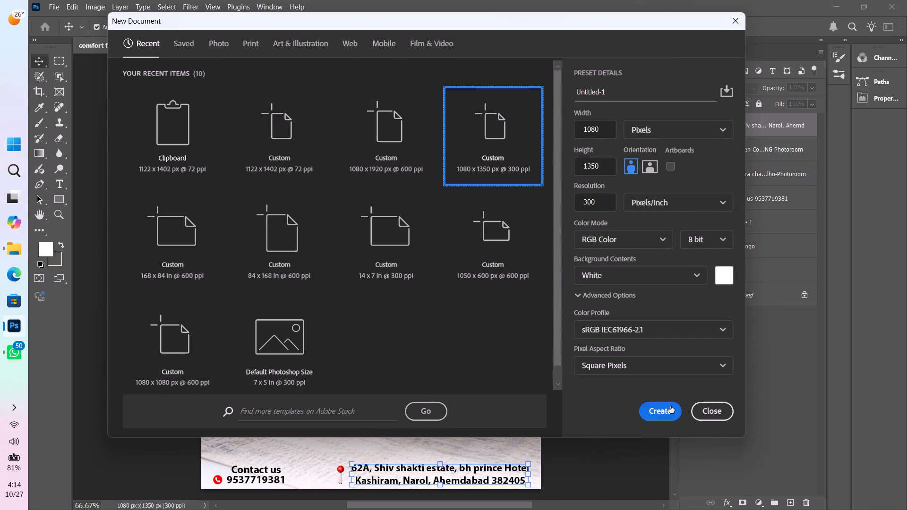
click(663, 413)
Paste the copied Dining Table image into the new document and scale it down to fill the canvas.
key(ctrl+v)
key(space)
drag(436, 345, 436, 311)
drag(554, 473, 551, 446)
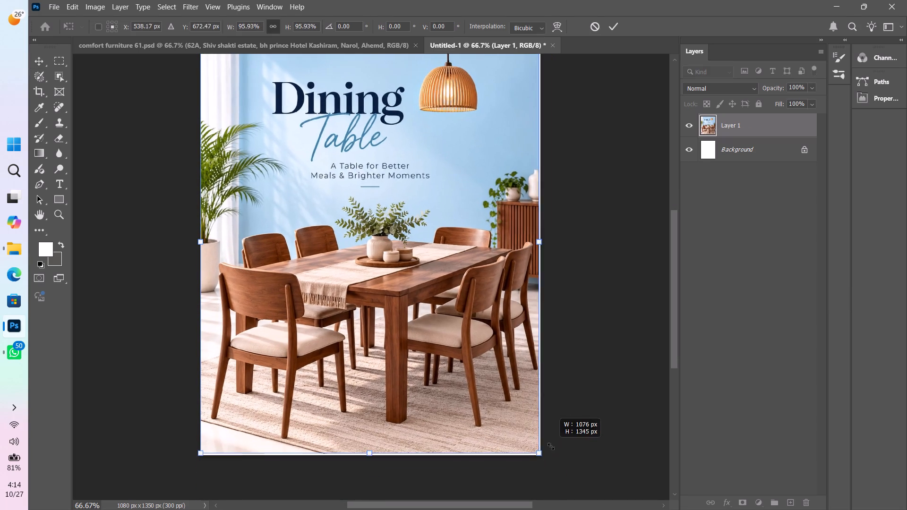
drag(551, 446, 555, 448)
click(616, 32)
click(613, 244)
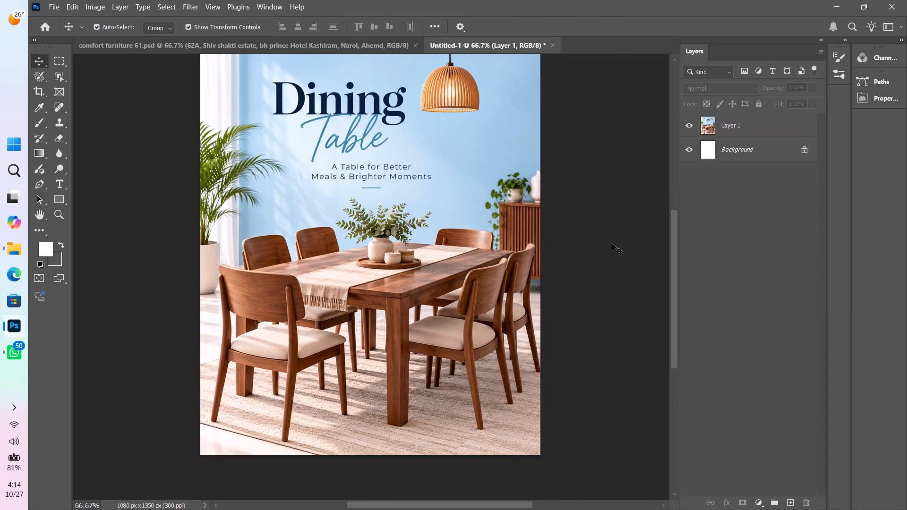
Copy all layers from comfort logo up to the address text in comfort furniture 61 and paste them into the Dining Table poster.
click(332, 48)
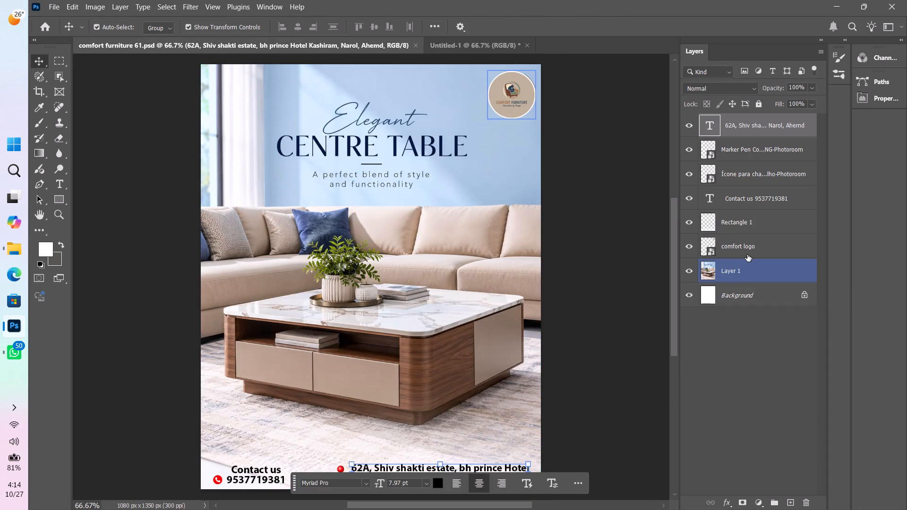
click(752, 250)
shift+click(754, 129)
key(ctrl+c)
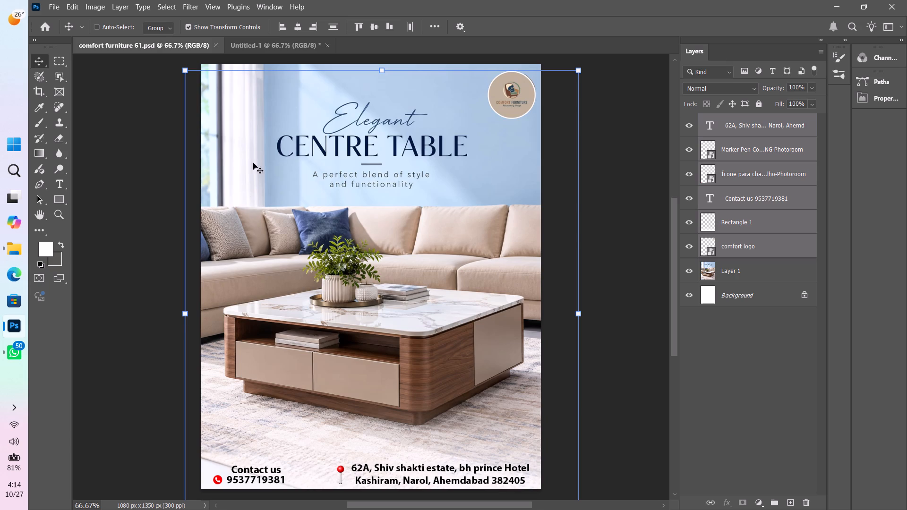
ctrl+click(271, 42)
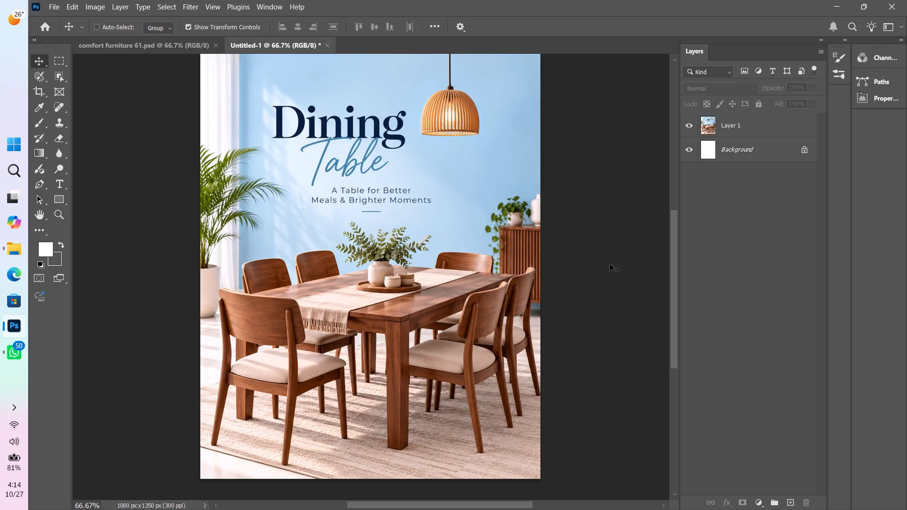
key(ctrl+v)
Nudge the pasted branding layers so the logo sits in the poster's upper-right corner and the contact details fit along its bottom edge.
key(shift+Left)
key(shift+Left)
key(shift+Left)
key(shift+Left)
key(shift+Left)
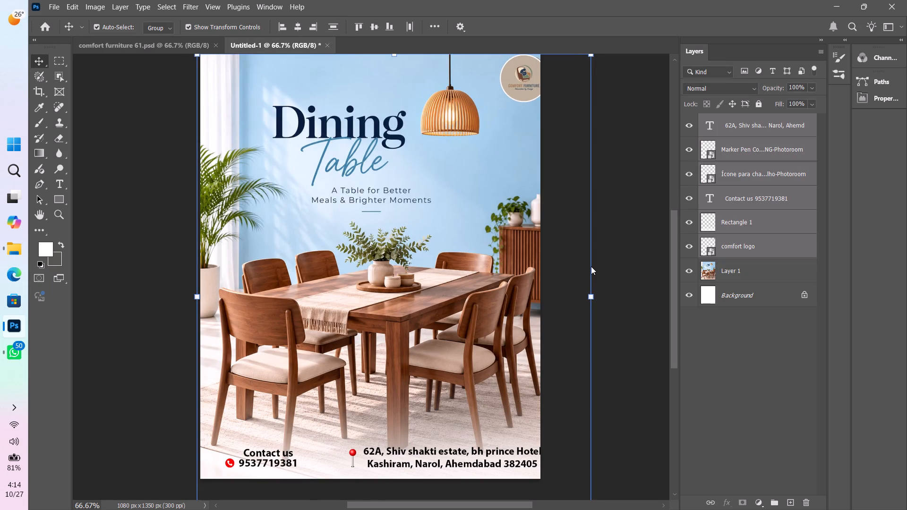
key(shift+Left)
key(shift+Down)
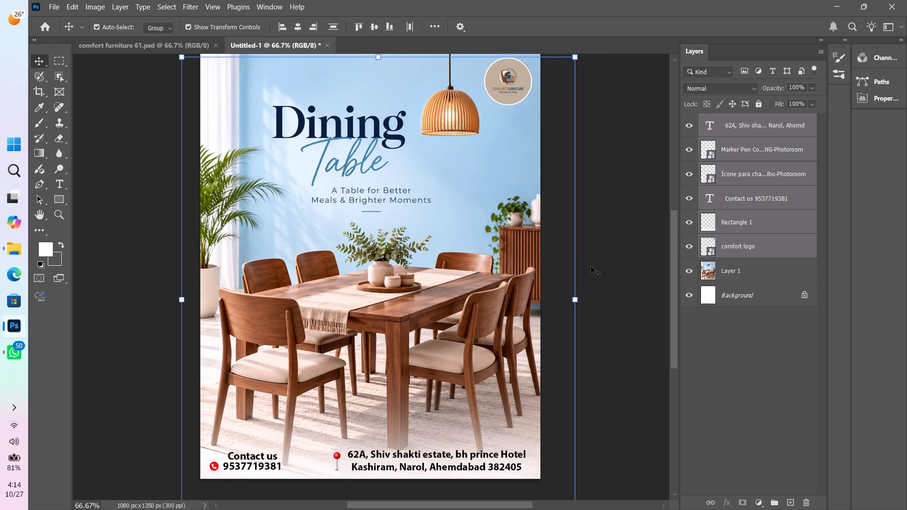
key(shift+Right)
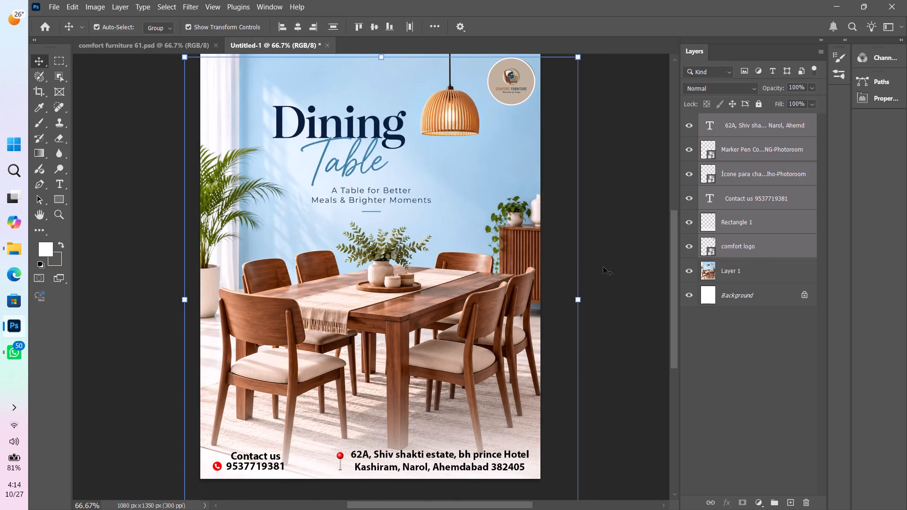
click(616, 266)
click(613, 175)
key(ctrl+0)
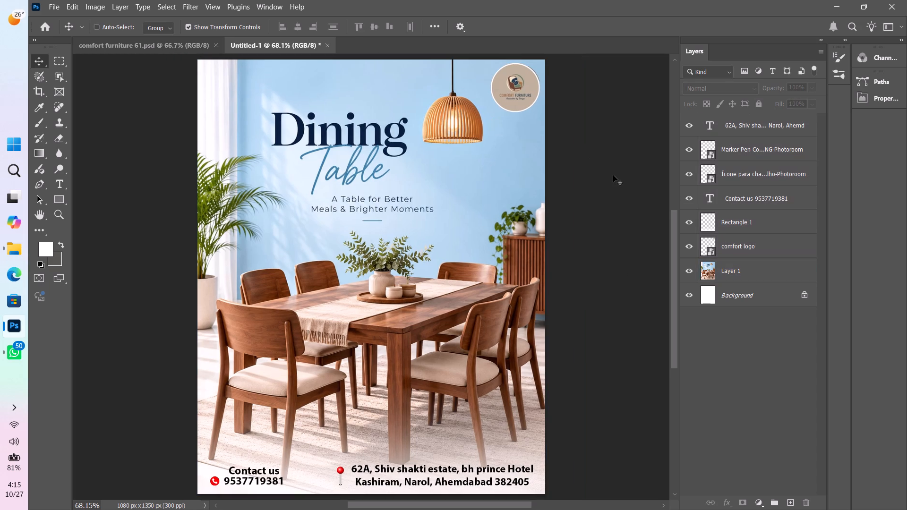
Save the poster as a Photoshop file named comfort furniture 62 in the Downloads > posts > Comfort furniture folder.
key(ctrl+s)
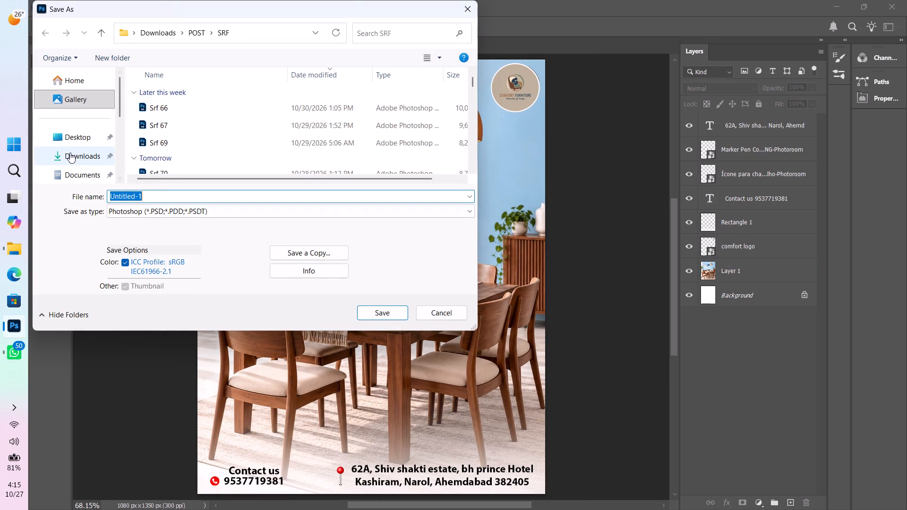
click(70, 153)
double_click(160, 113)
key(c)
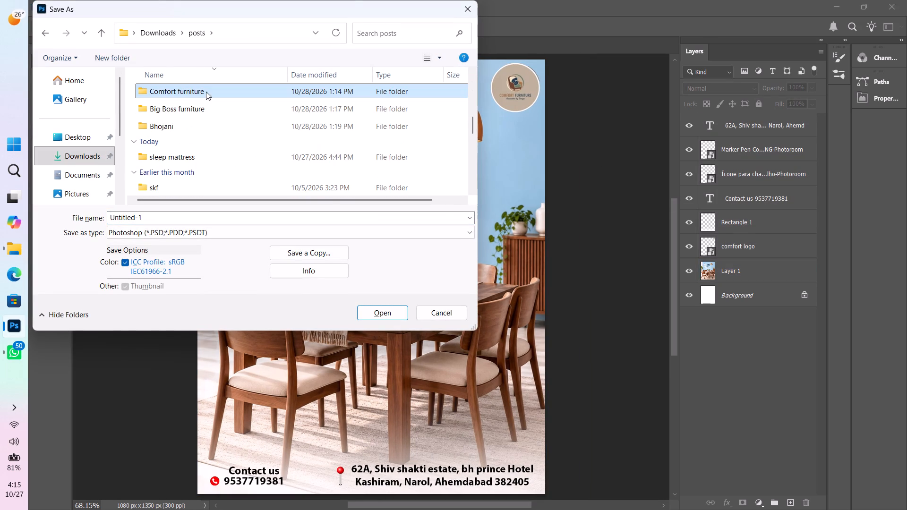
double_click(206, 92)
click(205, 148)
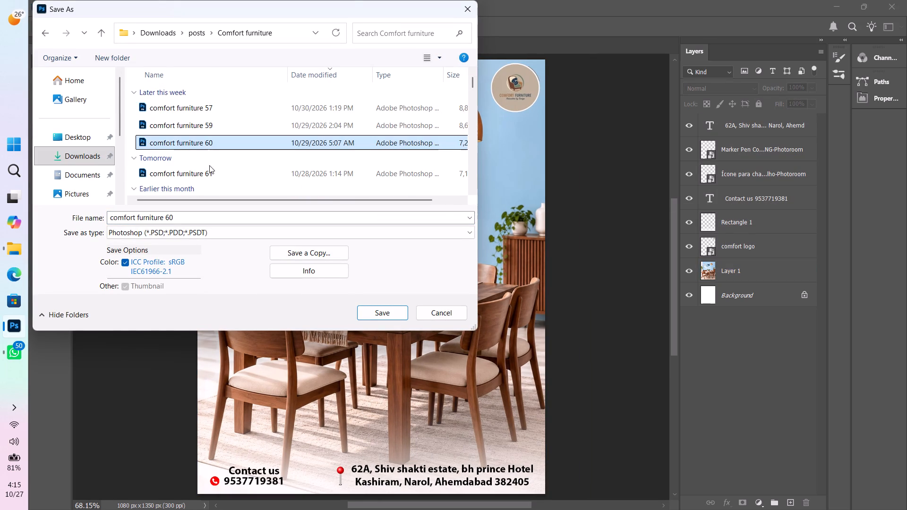
click(210, 170)
triple_click(194, 217)
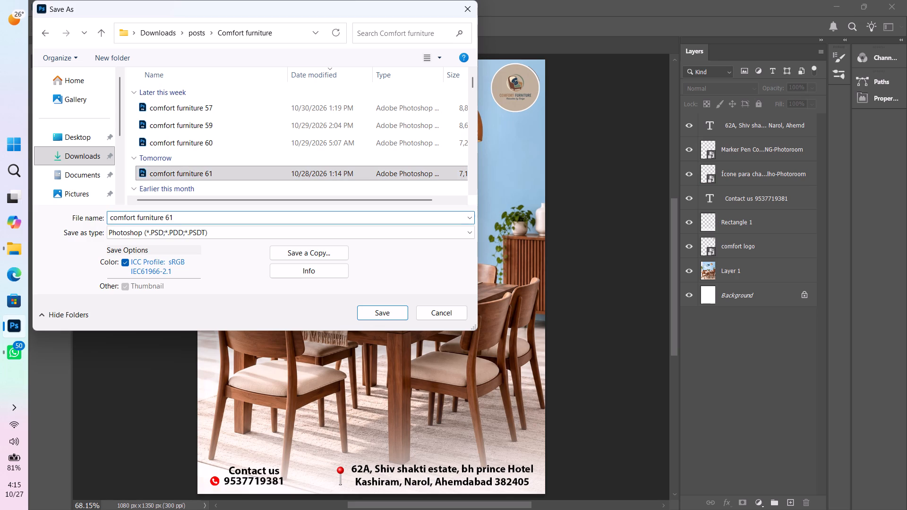
key(BackSpace)
key(2)
key(Return)
key(Return)
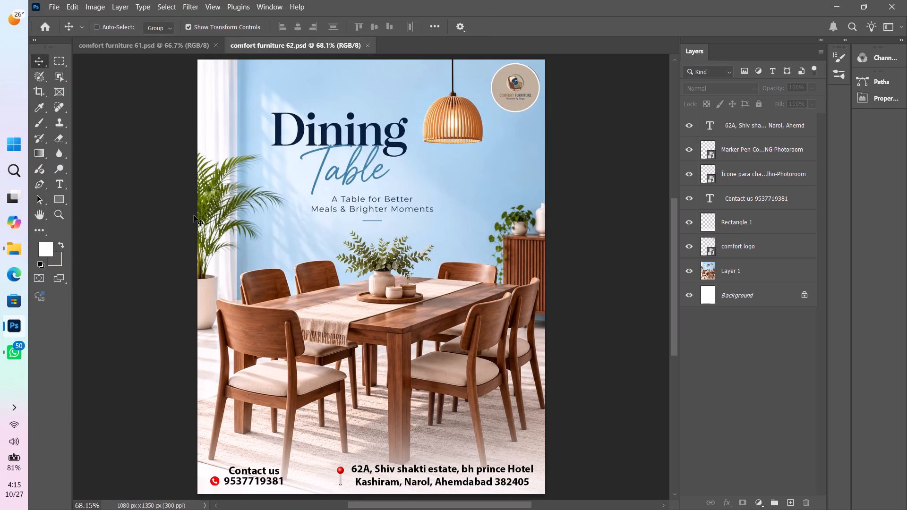
Save a JPEG copy of the poster named comfort furniture 62 in the same Comfort furniture folder.
key(ctrl+alt+s)
triple_click(215, 198)
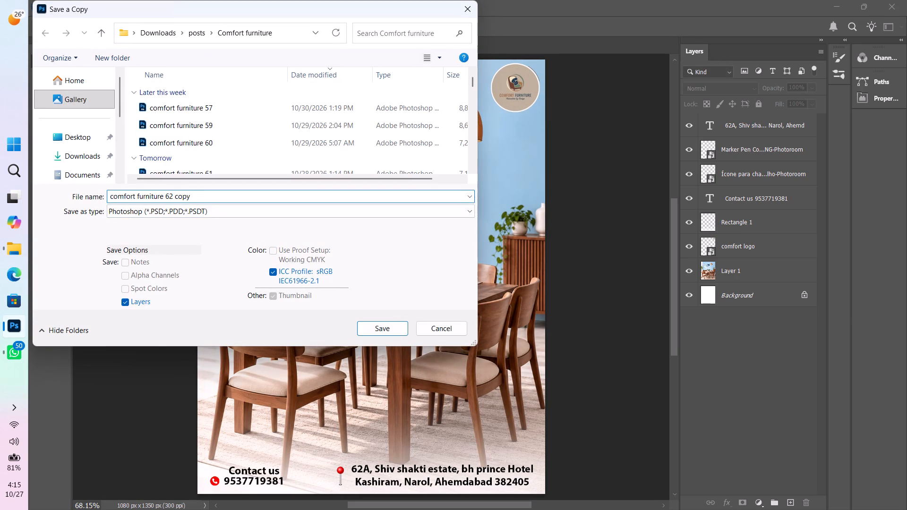
key(BackSpace)
key(BackSpace)
key(BackSpace)
key(BackSpace)
click(217, 207)
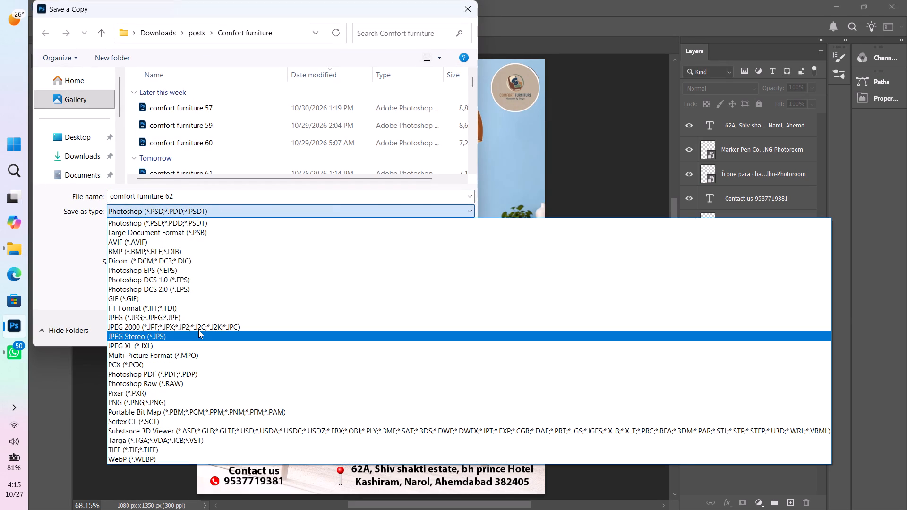
click(243, 314)
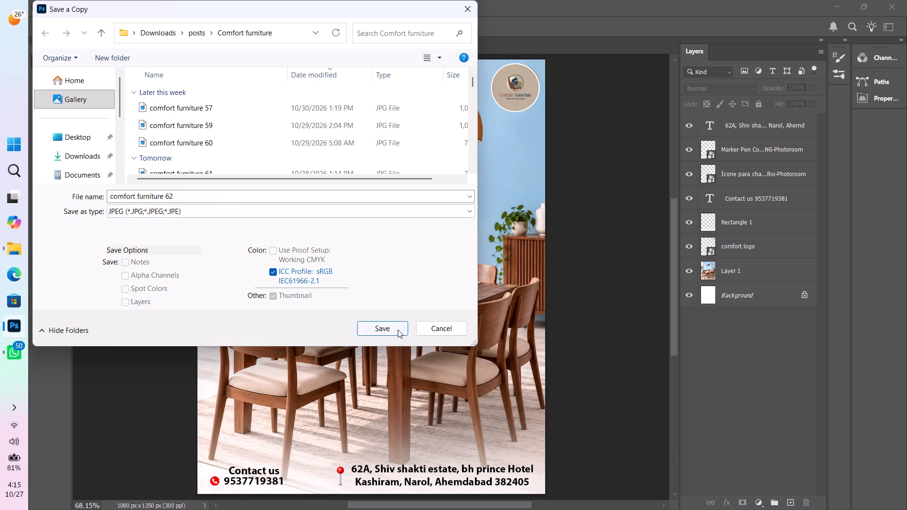
click(394, 330)
click(526, 116)
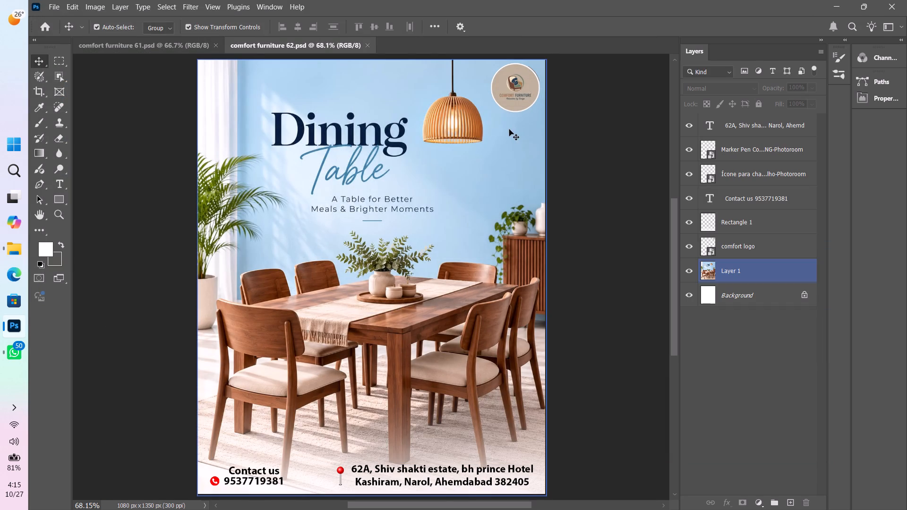
Switch to File Explorer and copy the comfort furniture 62 JPEG from the Comfort furniture folder.
click(16, 246)
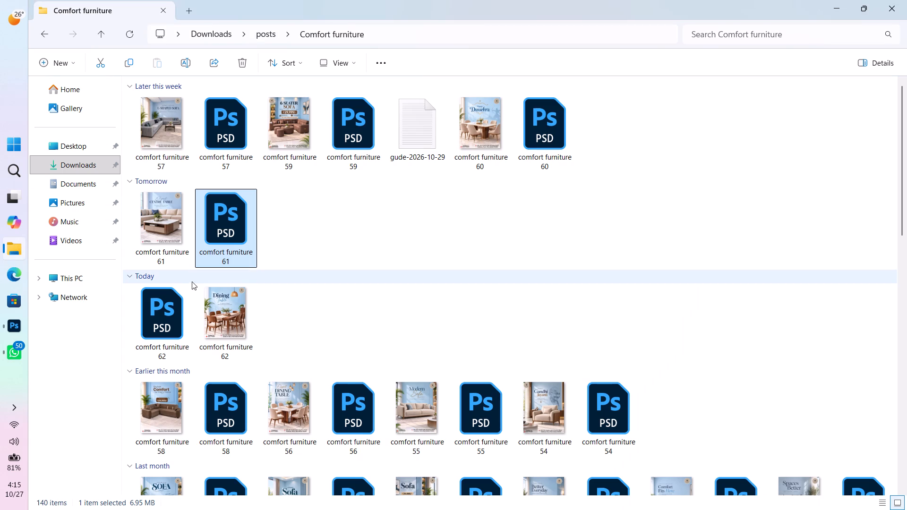
click(217, 298)
key(ctrl+c)
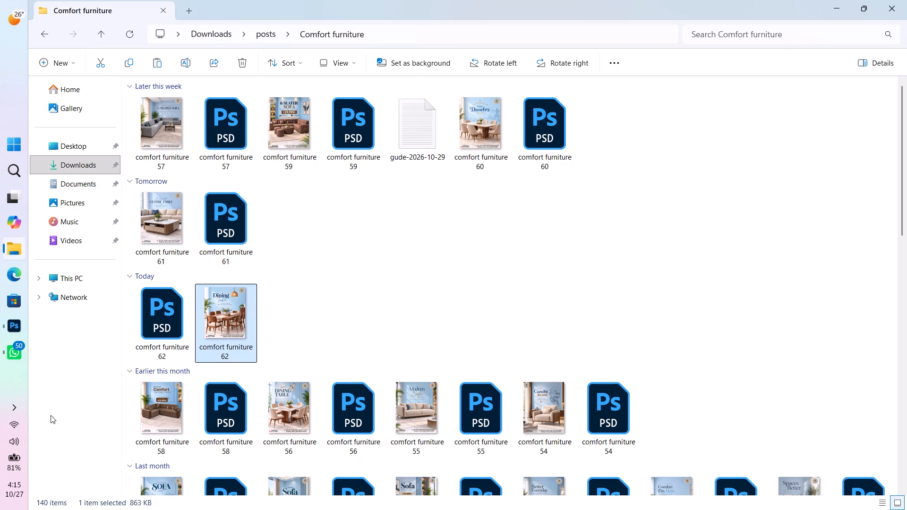
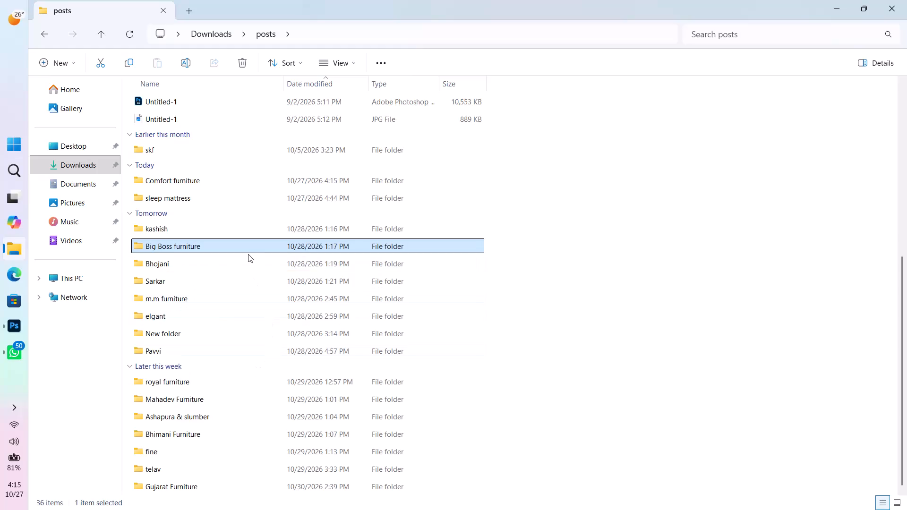
Open the Big Boss furniture 65 Photoshop file from the posts > Big Boss furniture folder.
double_click(258, 245)
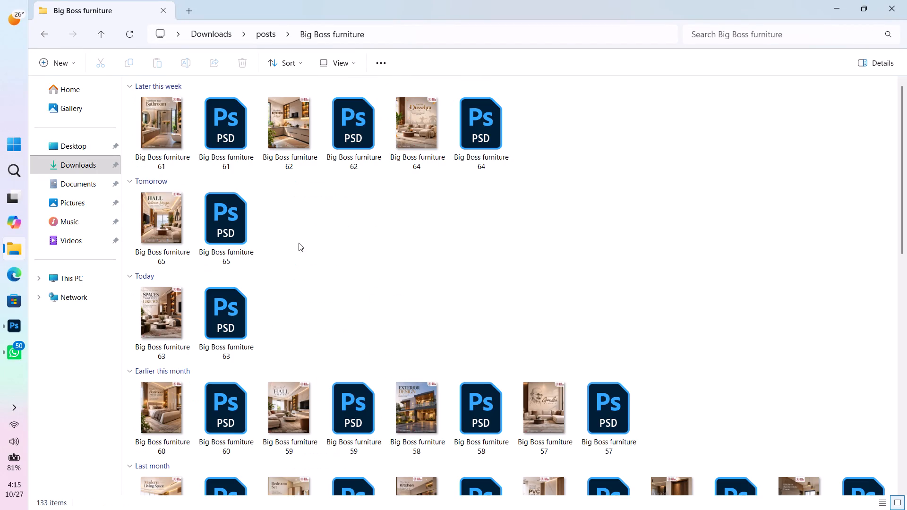
double_click(228, 231)
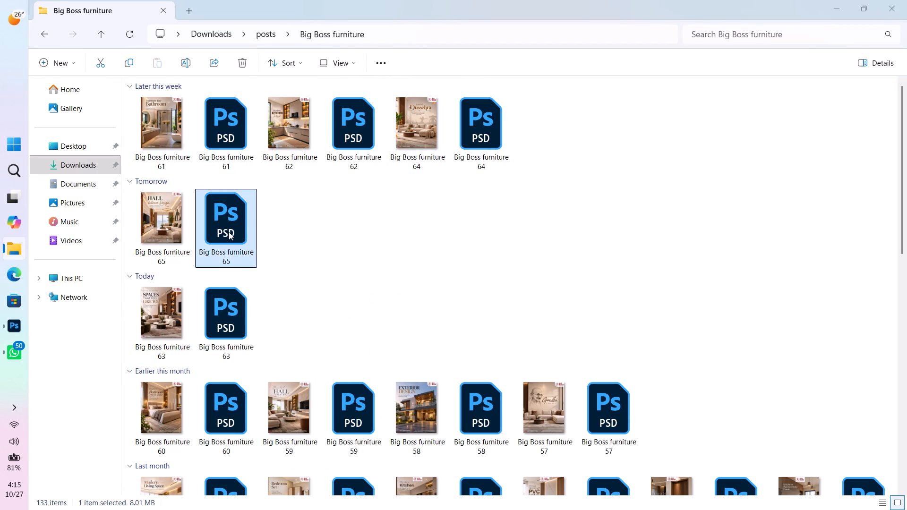
Close the comfort furniture 62 document.
click(216, 47)
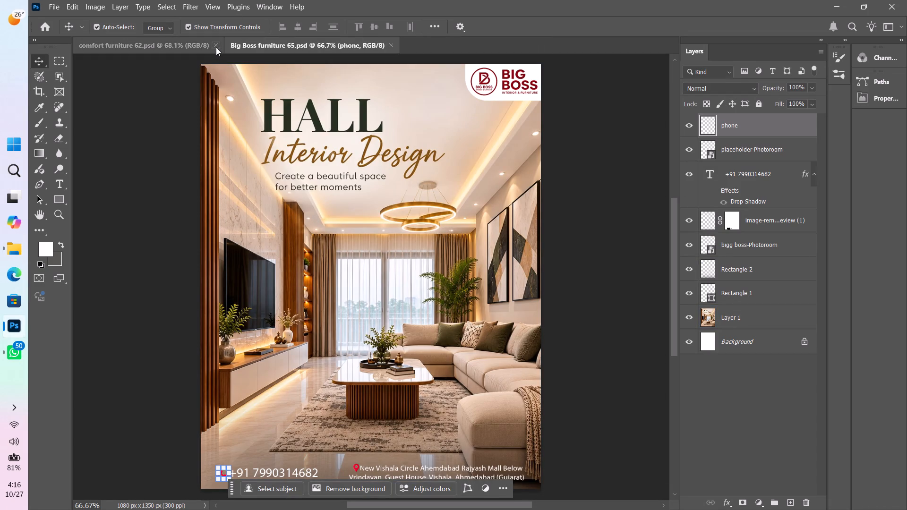
click(216, 47)
Create a new blank document of 1080 x 1350 px at 300 ppi with a white background.
key(ctrl+n)
click(396, 159)
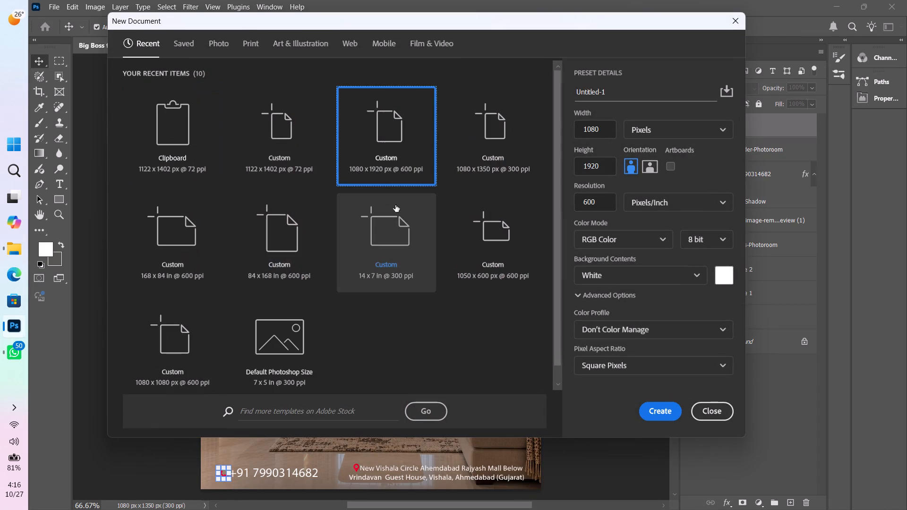
click(468, 136)
click(635, 402)
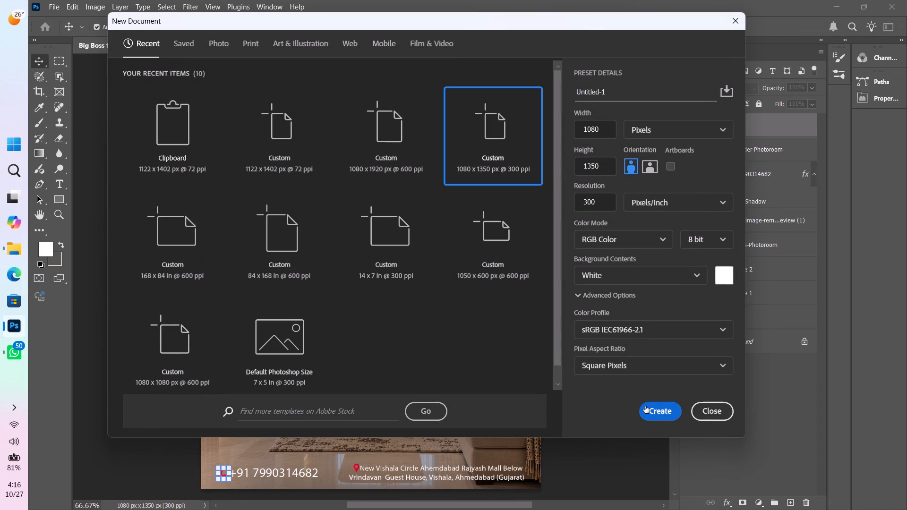
click(645, 406)
Paste the Beautiful Kitchens image into the new document and fit it to cover the whole canvas.
key(ctrl+v)
key(space)
drag(445, 408, 462, 368)
drag(576, 467, 565, 452)
click(615, 32)
click(621, 252)
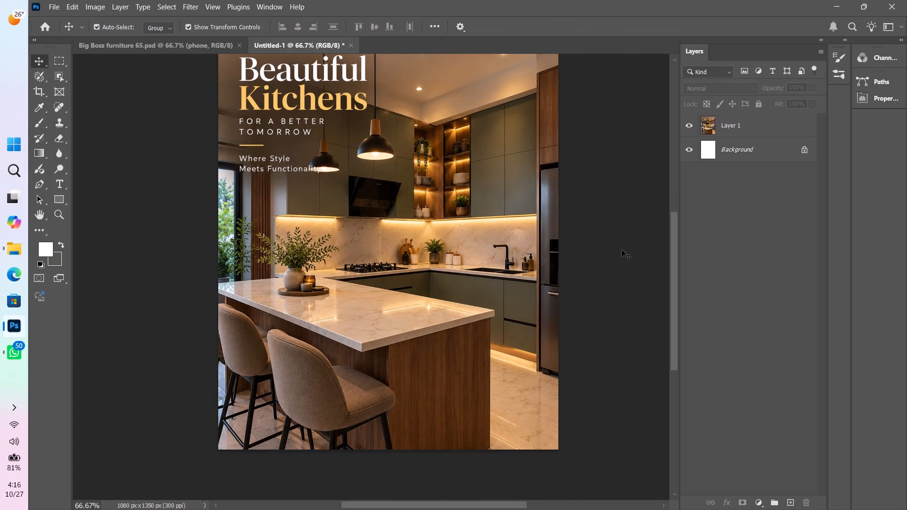
key(Insert)
key(ctrl+0)
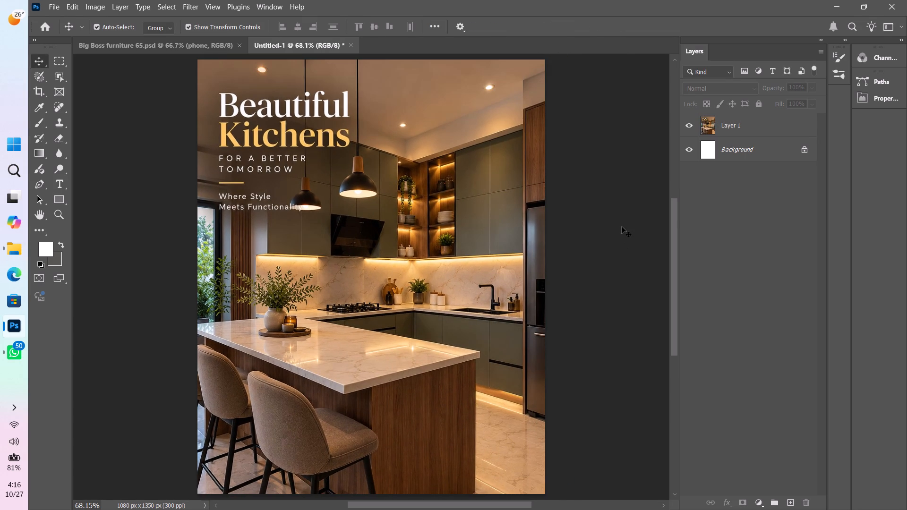
Copy the branding layers from Rectangle 1 up to phone in Big Boss furniture 65 and paste them into the kitchen poster.
click(101, 44)
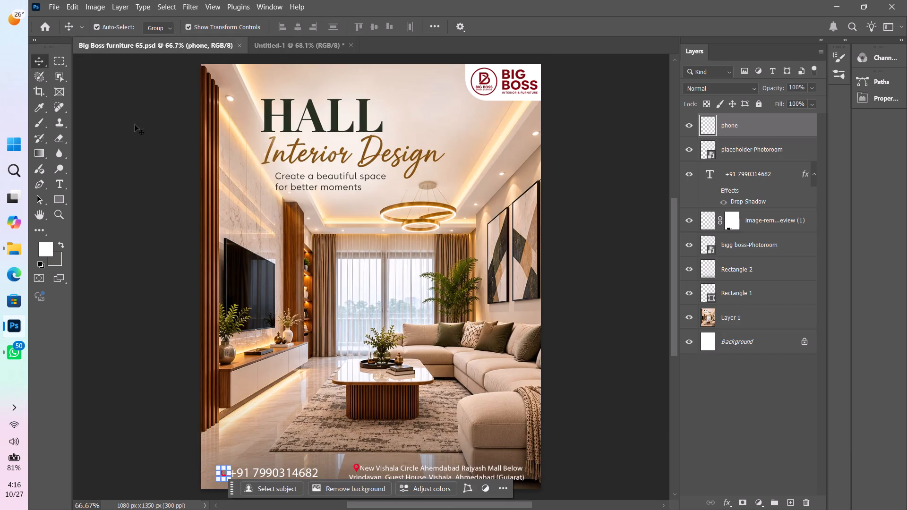
click(779, 296)
shift+click(751, 135)
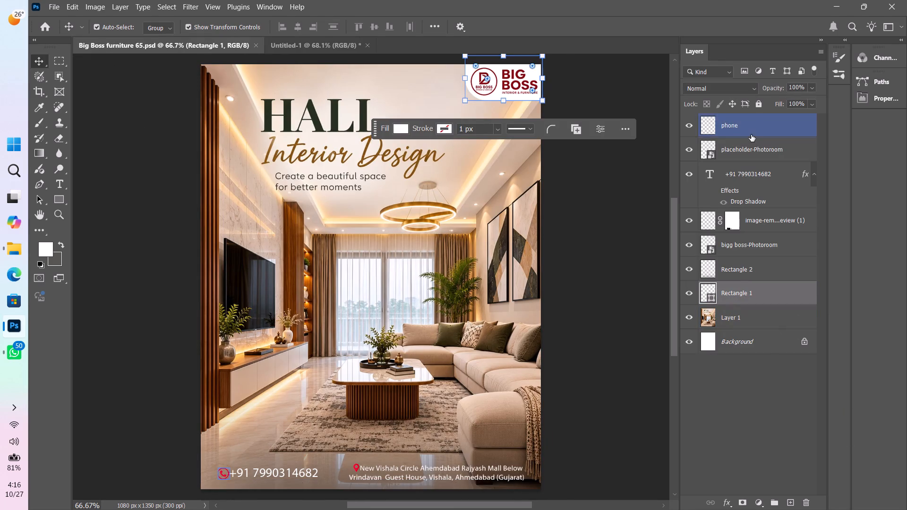
key(ctrl+c)
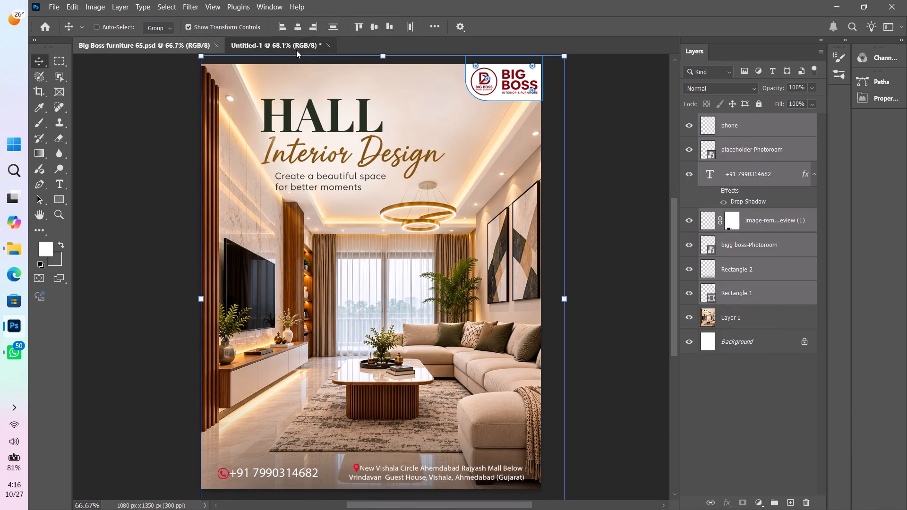
ctrl+click(296, 50)
key(ctrl+v)
Nudge the pasted branding layers up so the logo box meets the poster's top edge and the contact details fit along its bottom.
key(shift+Up)
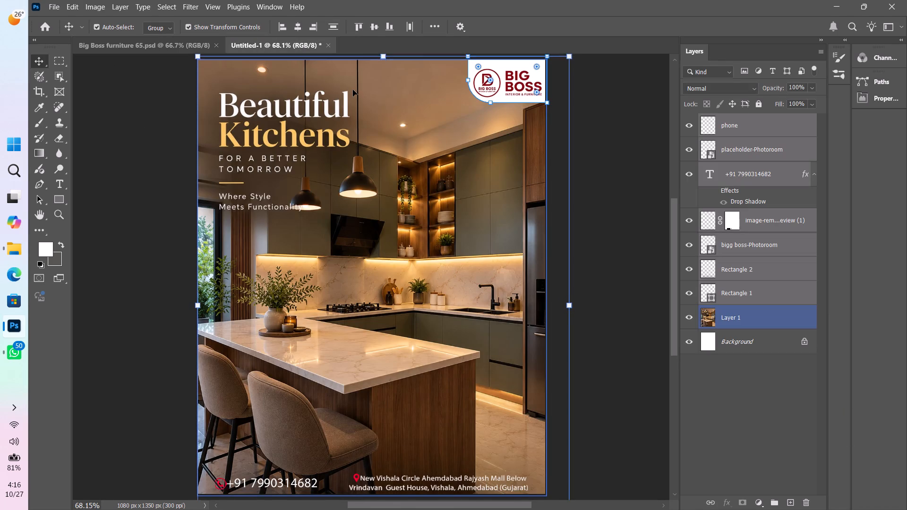
key(shift+Up)
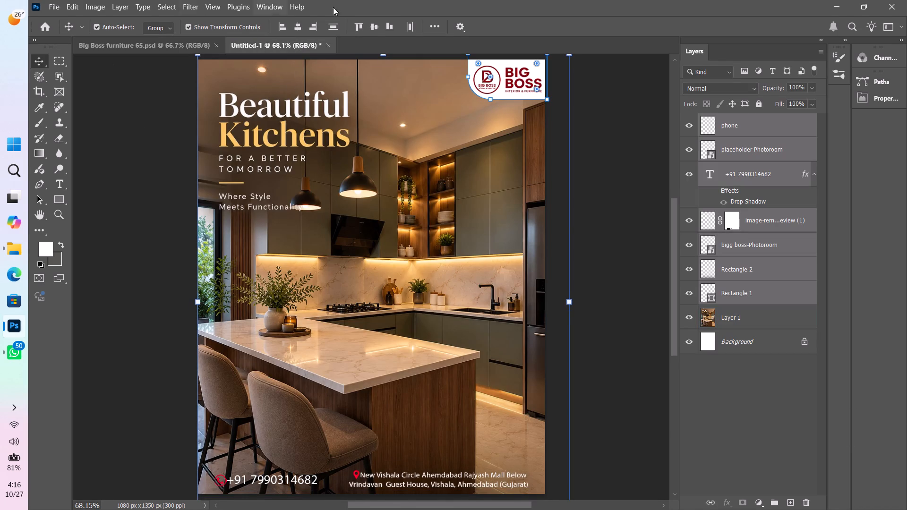
click(611, 229)
key(ctrl+0)
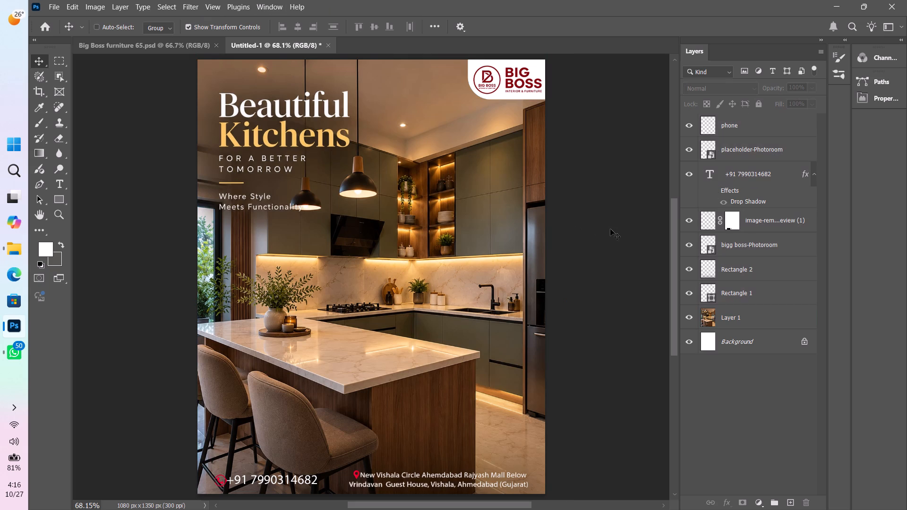
Save the kitchen poster as a Photoshop file named Big Boss furniture 66 in the Downloads > posts > Big Boss furniture folder.
key(ctrl+s)
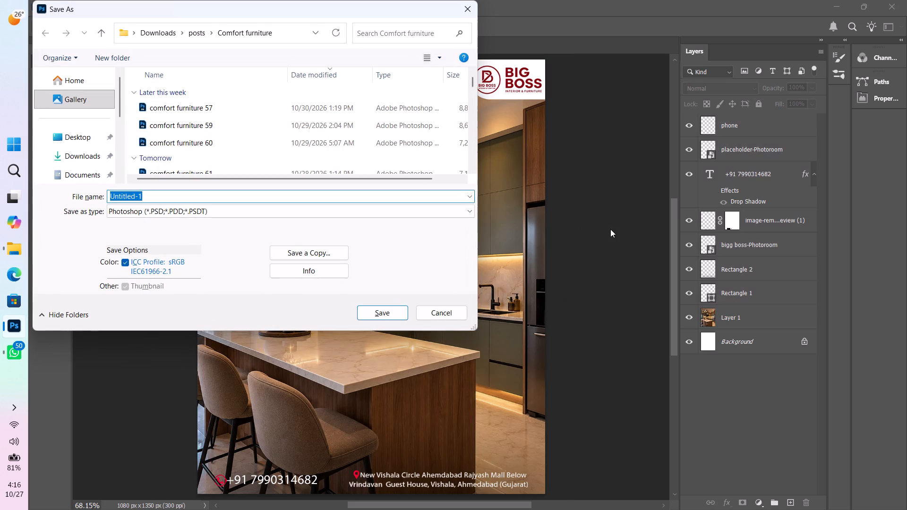
click(64, 156)
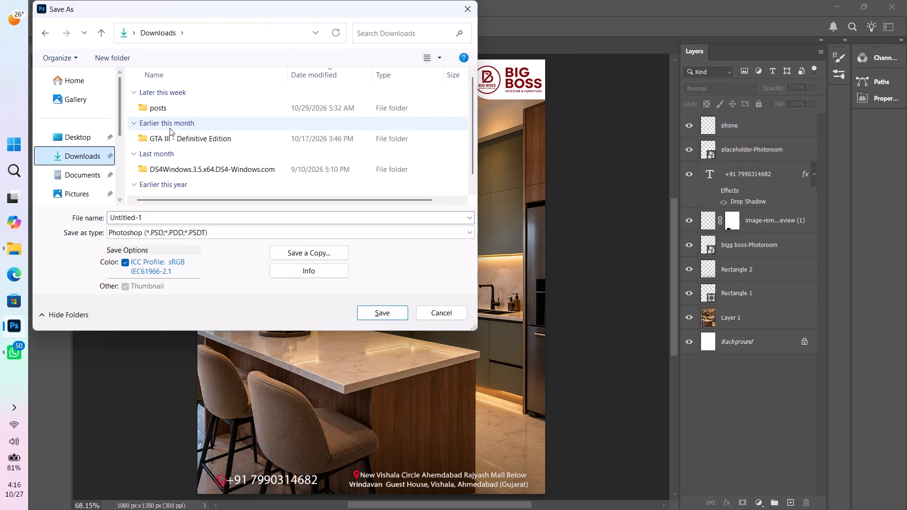
double_click(188, 106)
key(b)
text(bbbb)
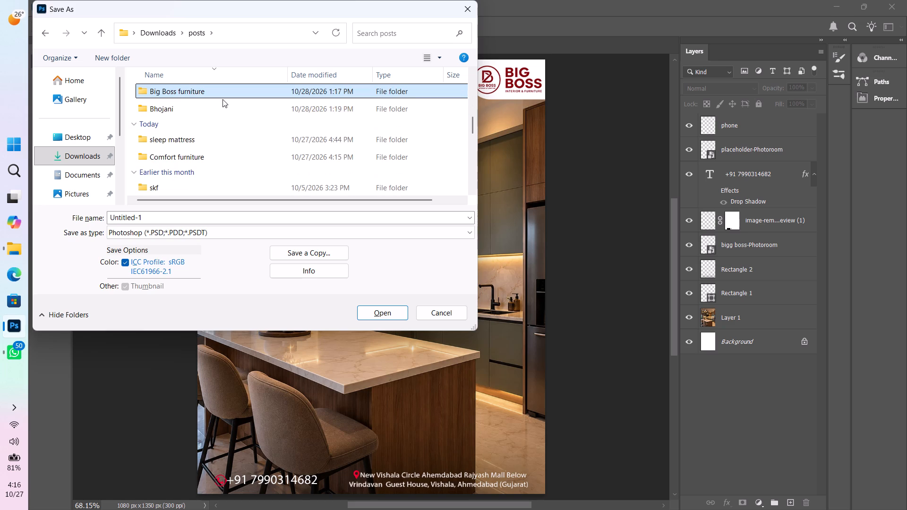
double_click(223, 97)
click(224, 170)
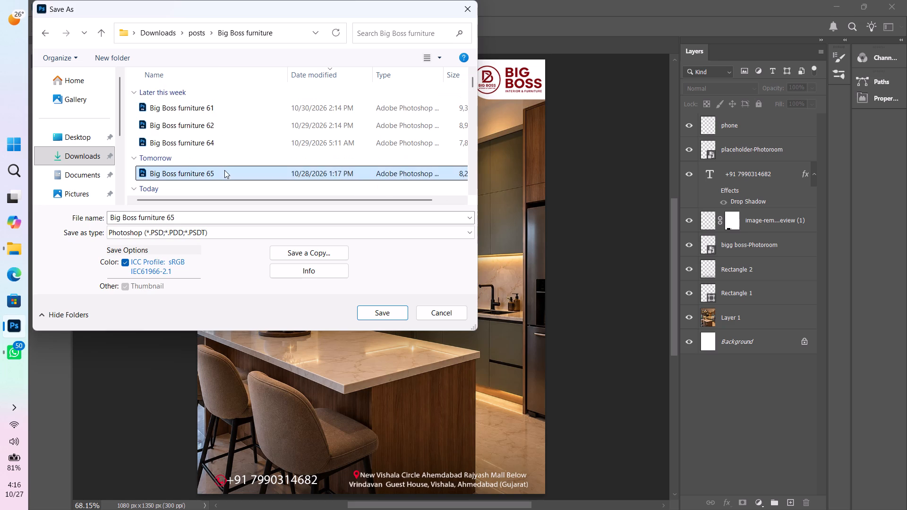
scroll(226, 170, down, 3)
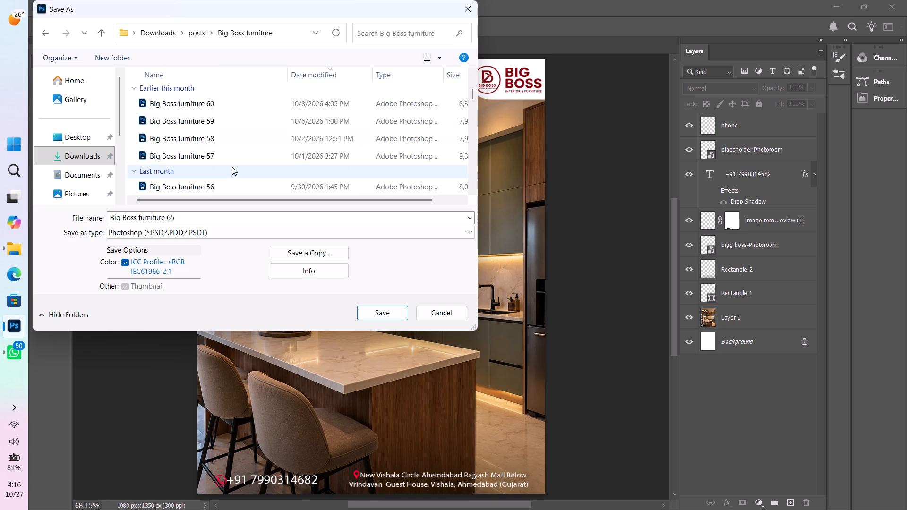
scroll(250, 135, up, 4)
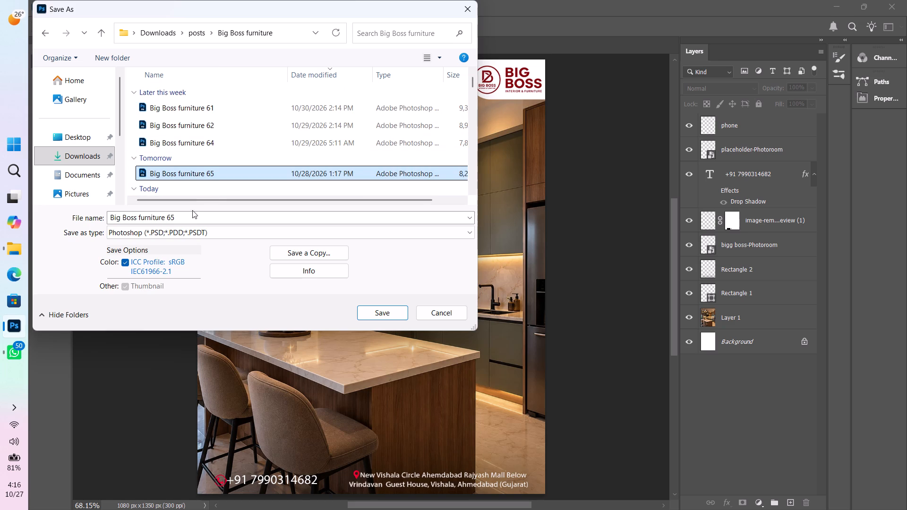
triple_click(186, 220)
key(BackSpace)
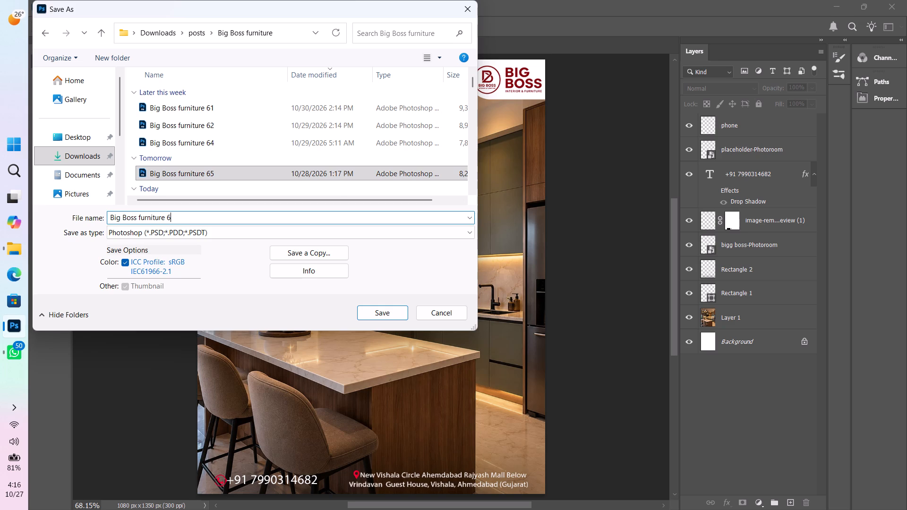
key(6)
key(Return)
key(Return)
Save a JPEG copy of the poster named Big Boss furniture 66 in the same folder at maximum quality 12.
key(ctrl+alt+s)
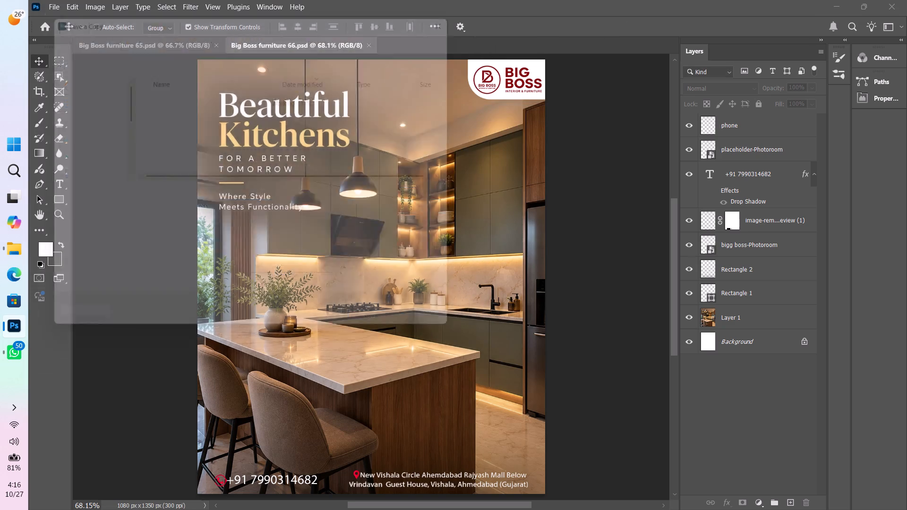
double_click(199, 195)
key(BackSpace)
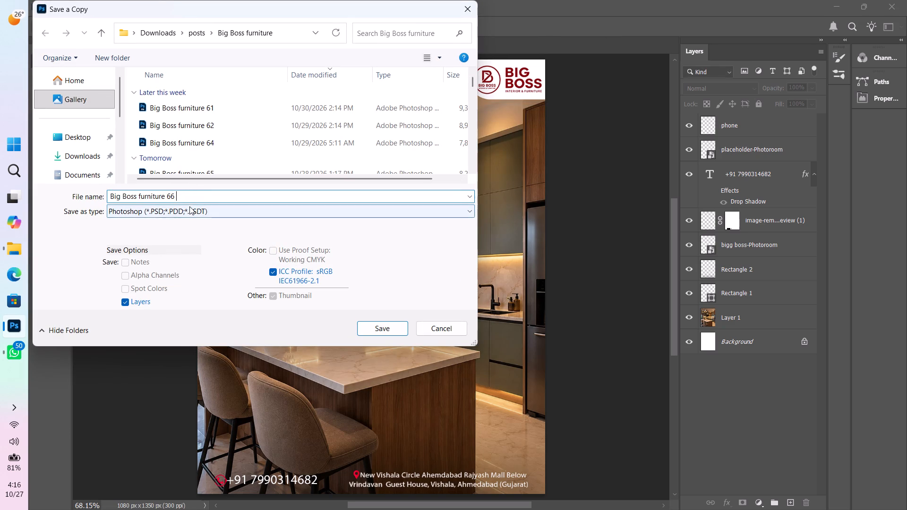
click(189, 206)
click(179, 321)
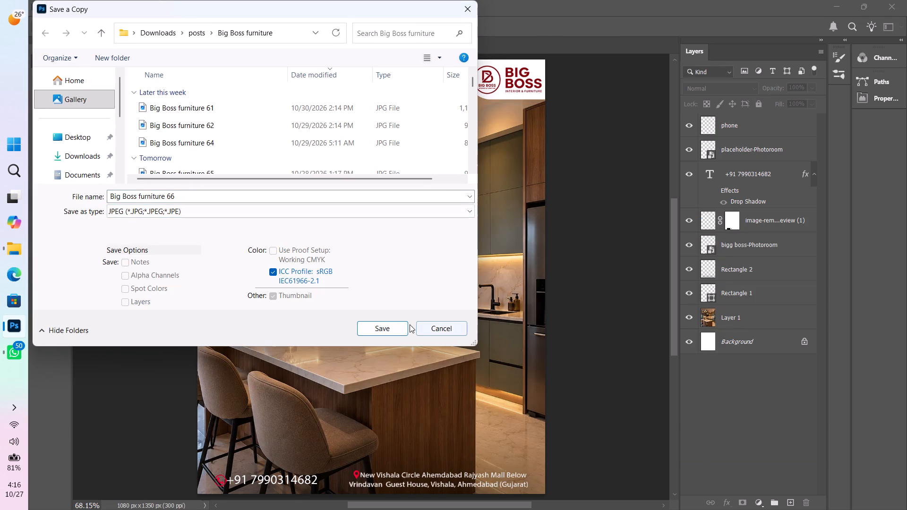
click(387, 334)
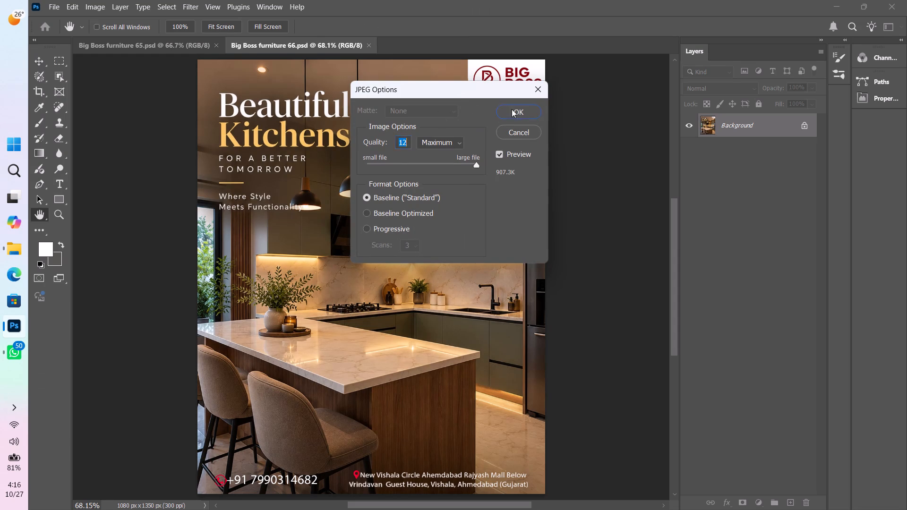
click(512, 109)
Switch to File Explorer and select the Big Boss furniture 66 JPEG in the Big Boss furniture folder.
click(13, 246)
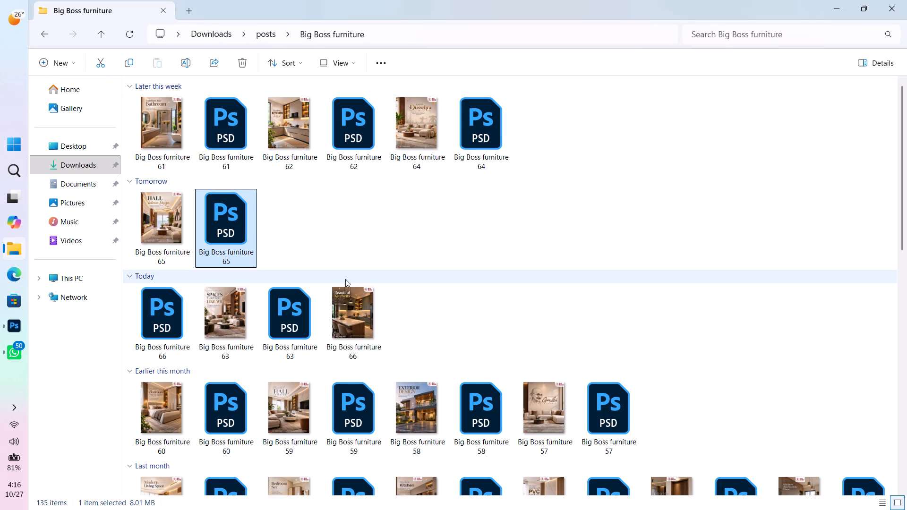
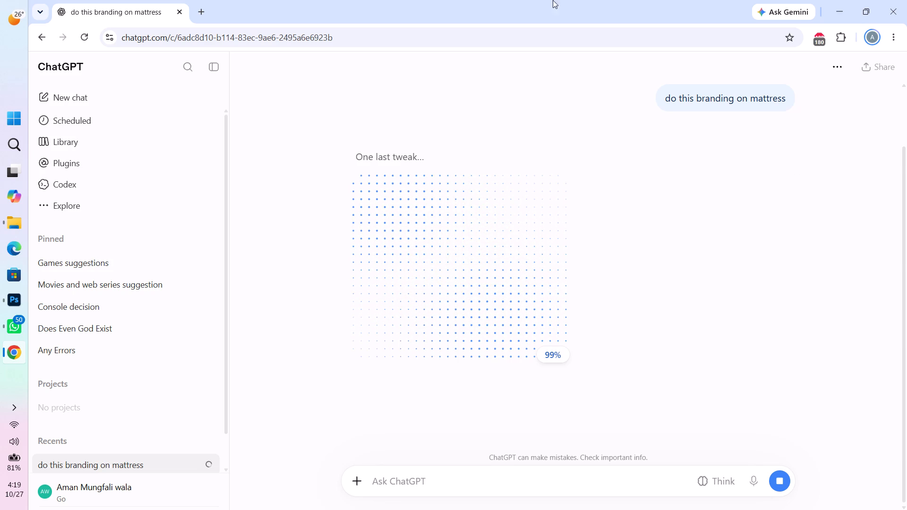
Open YouTube in a new browser tab.
click(213, 4)
click(206, 7)
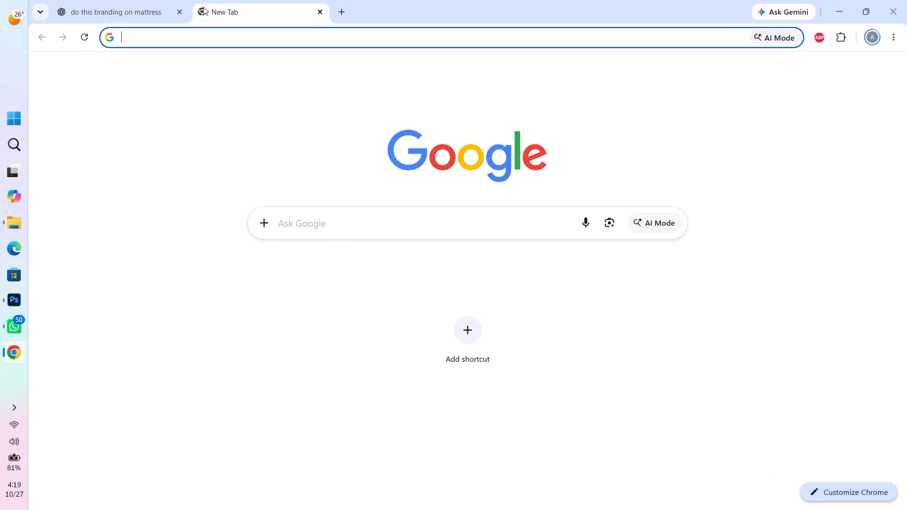
key(c)
key(BackSpace)
text(youy)
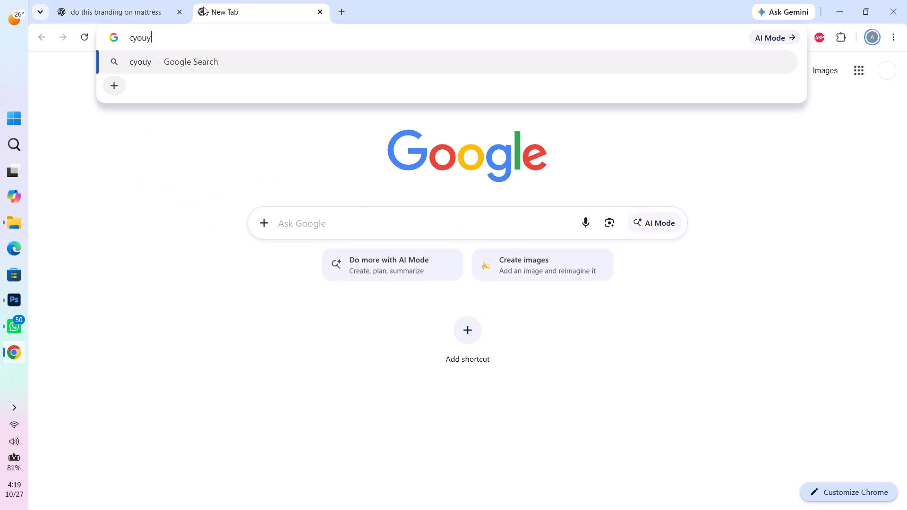
key(BackSpace)
key(BackSpace)
key(BackSpace)
key(BackSpace)
key(BackSpace)
key(BackSpace)
key(BackSpace)
key(BackSpace)
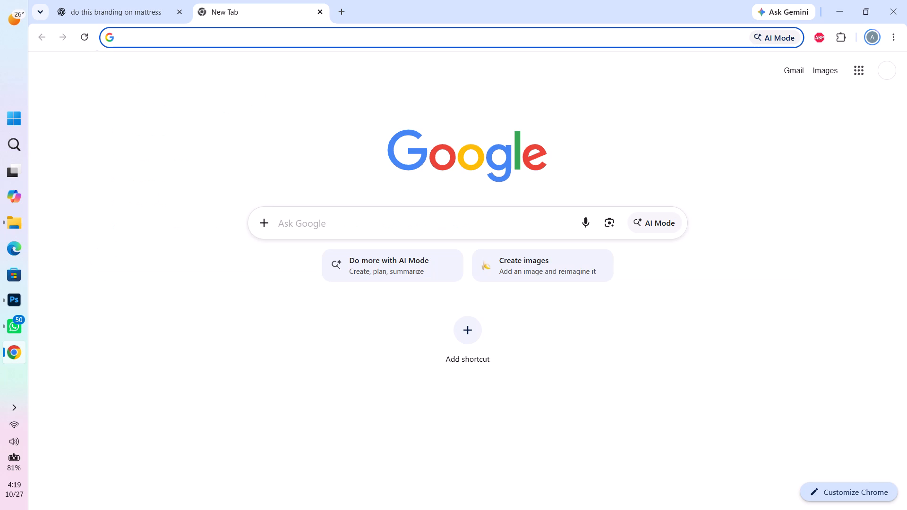
text(you)
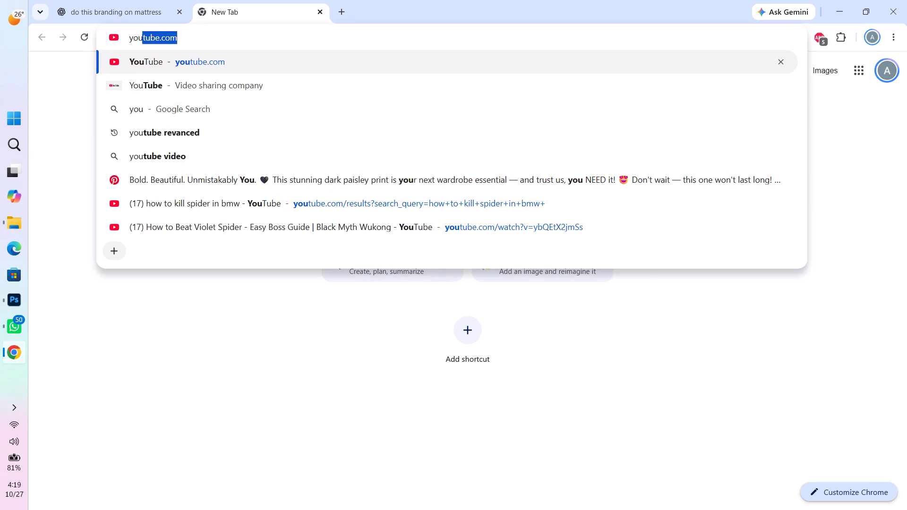
key(Return)
Connect the SM-Gleam Bluetooth headset to the computer.
click(3, 438)
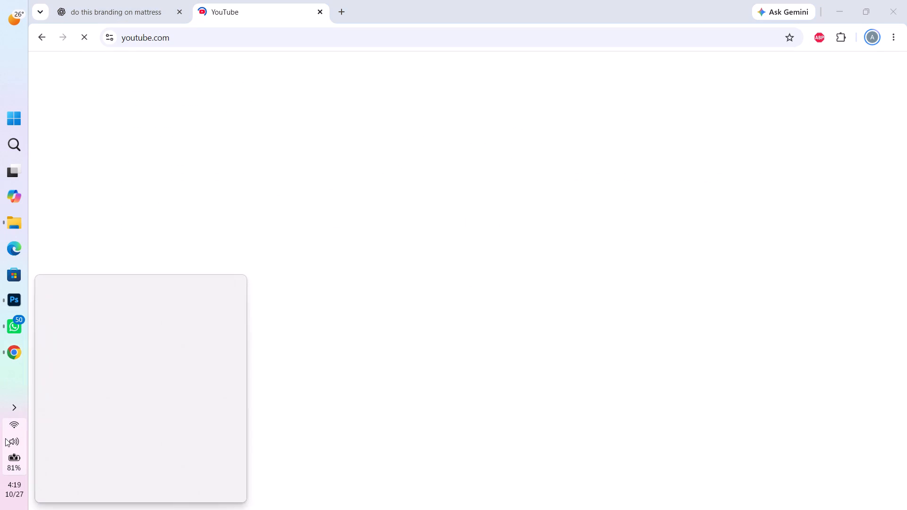
click(148, 307)
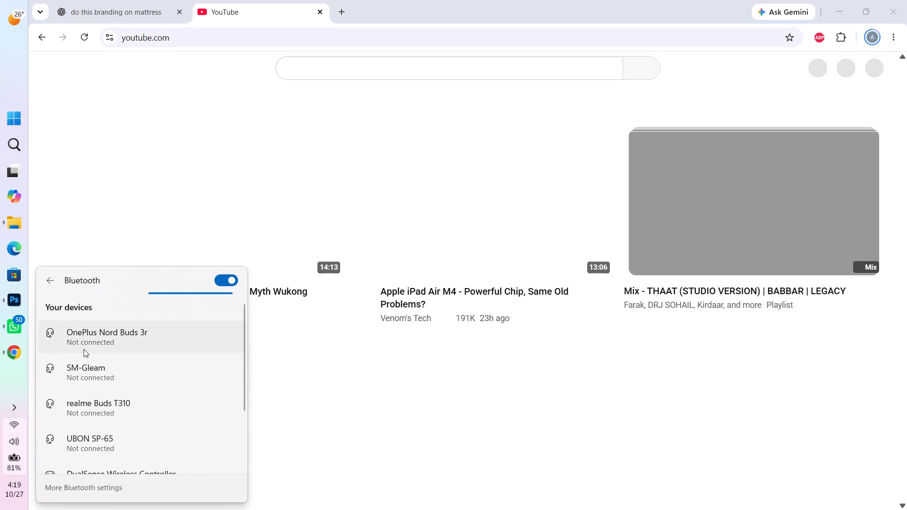
click(121, 377)
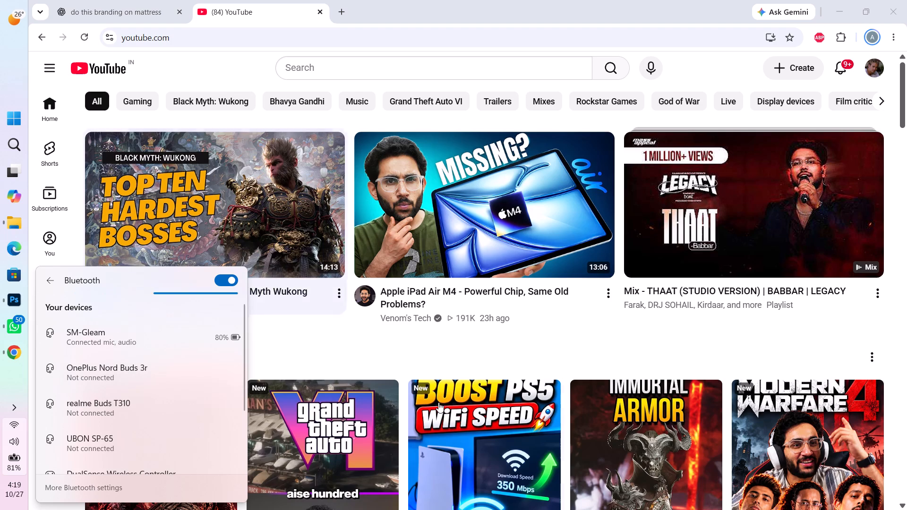
click(458, 352)
Search YouTube for "gta 6 song" and play the Justice - Flower In A Hurricane video.
scroll(792, 355, down, 5)
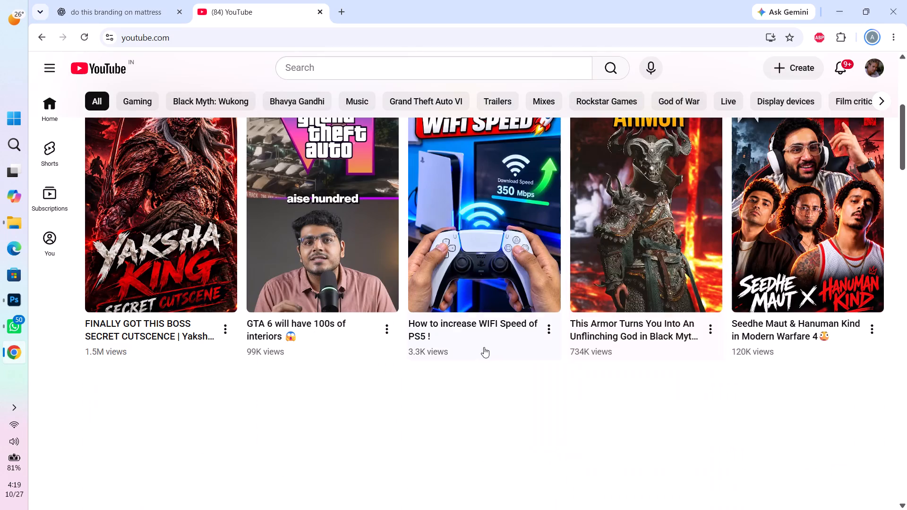
scroll(130, 435, down, 5)
scroll(192, 339, down, 6)
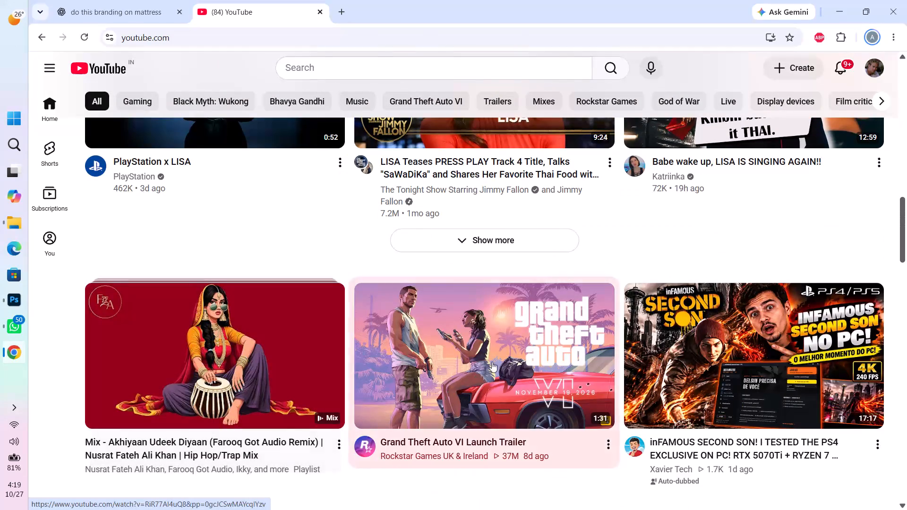
scroll(563, 354, down, 4)
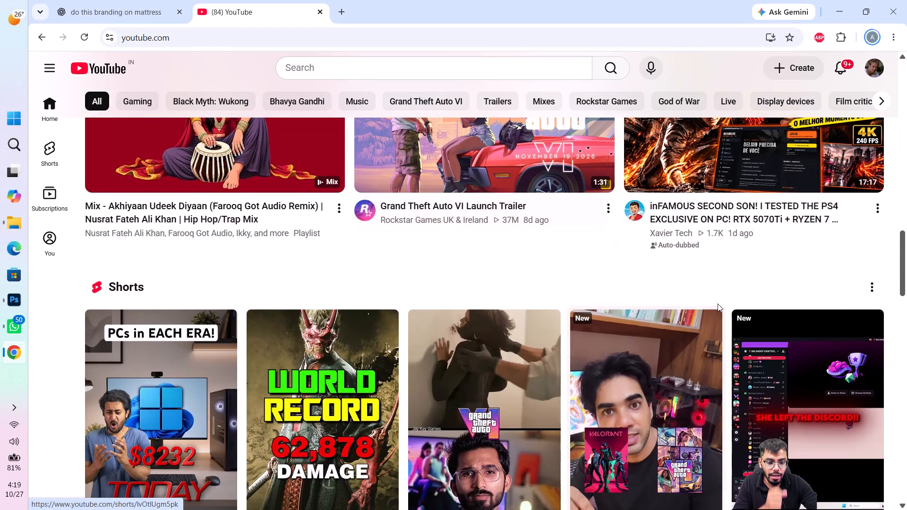
scroll(901, 317, down, 5)
scroll(749, 315, down, 5)
scroll(298, 316, down, 4)
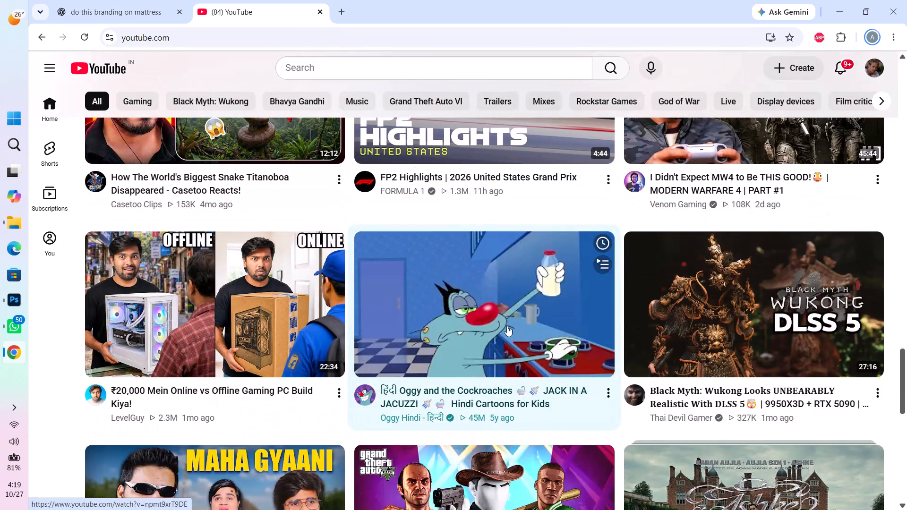
click(381, 71)
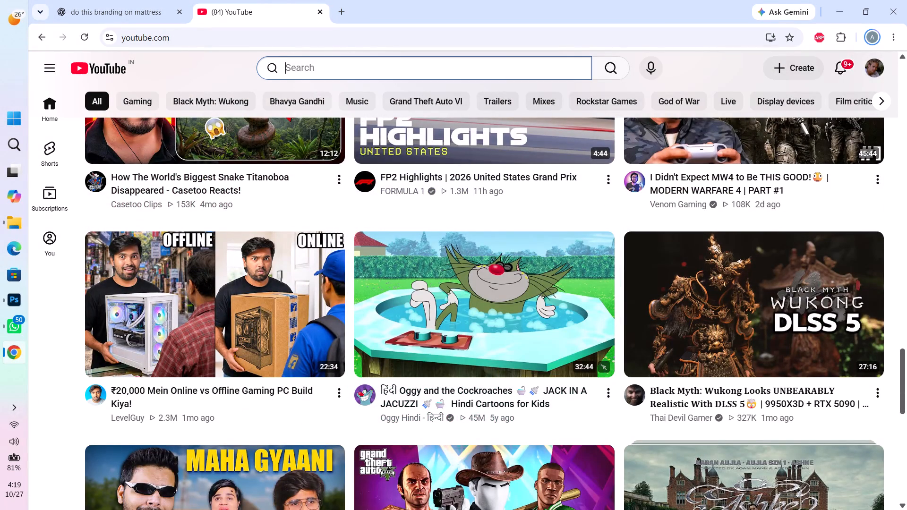
text(gta 6)
key(space)
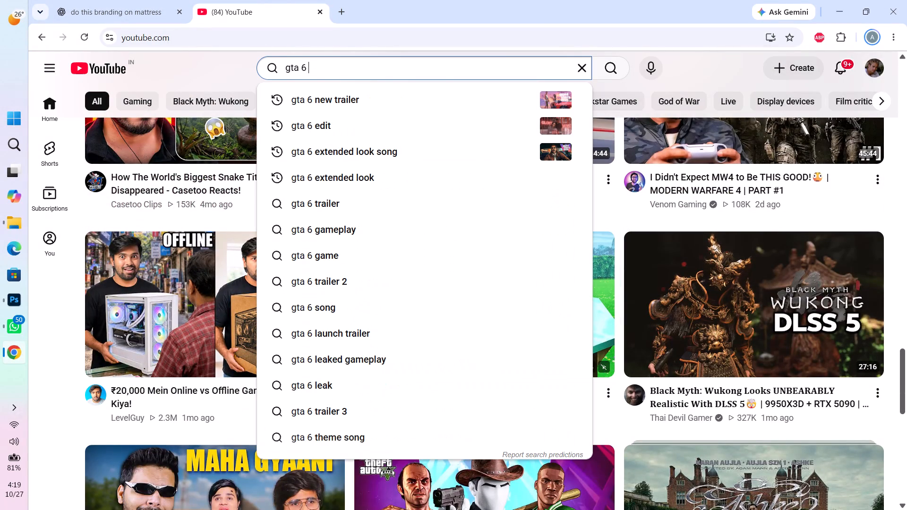
key(s)
click(352, 101)
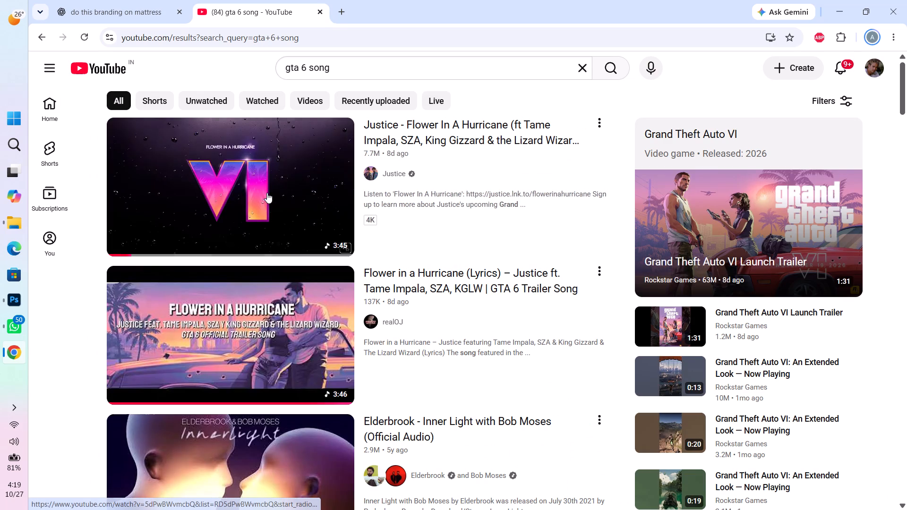
click(267, 192)
Check the mattress branding chat in ChatGPT and switch to the Ashapura & slumber folder in File Explorer.
click(137, 0)
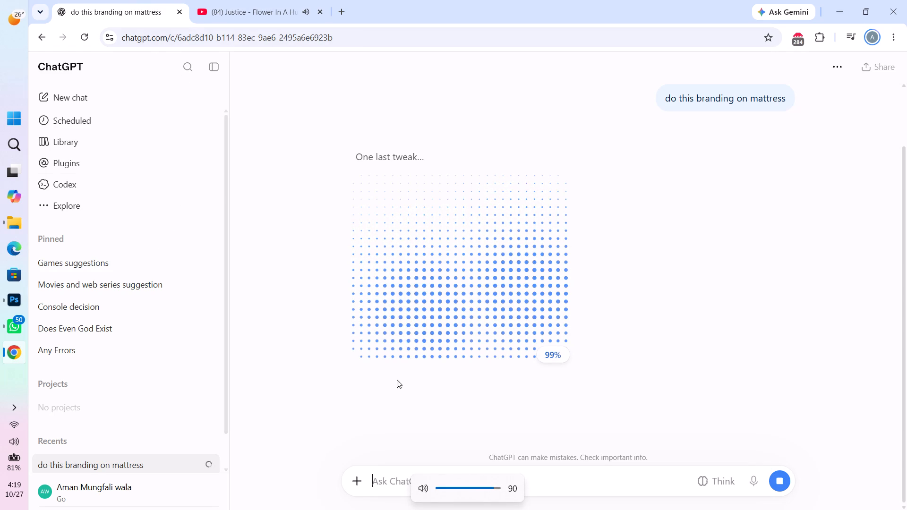
click(25, 222)
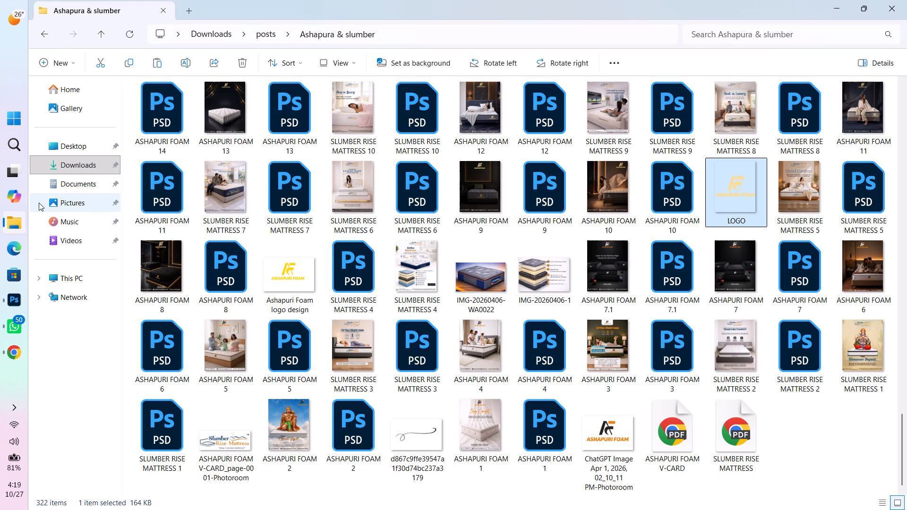
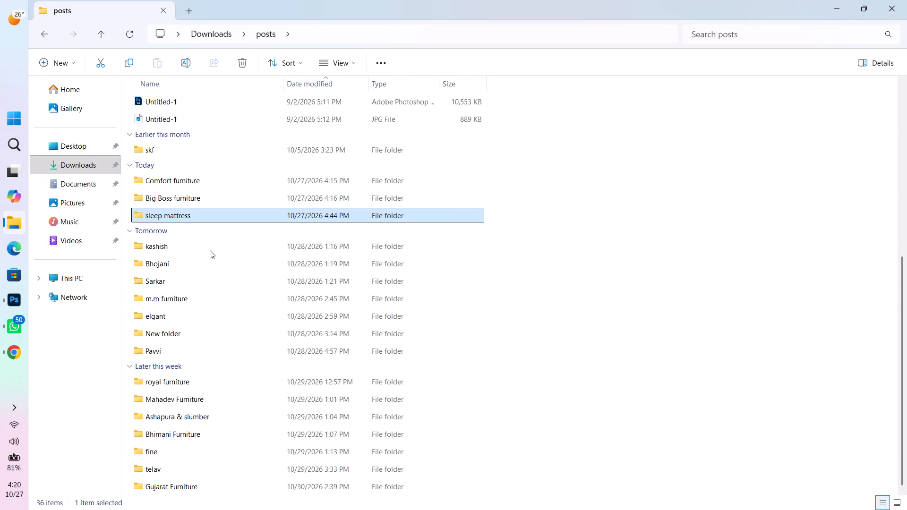
Open the sarkar 8 PSD from the Sarkar folder in Photoshop and close the two Big Boss furniture documents.
key(s)
double_click(189, 280)
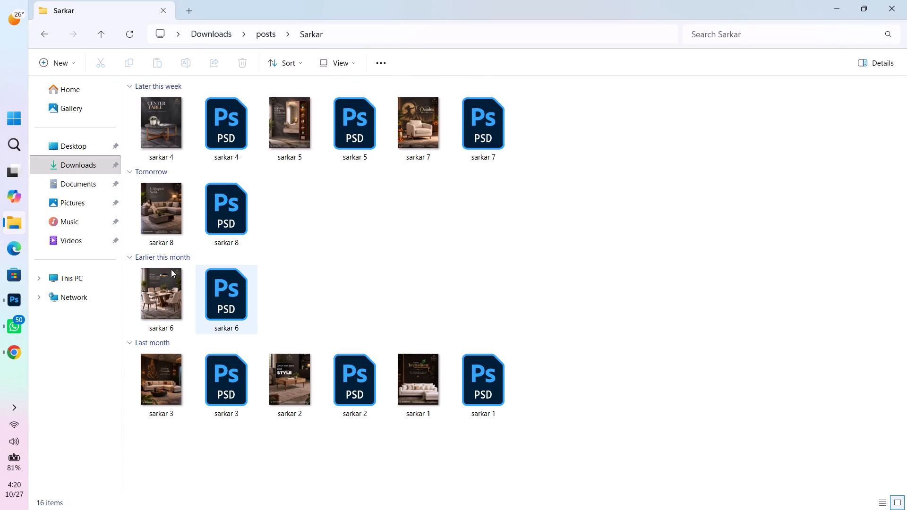
click(267, 234)
double_click(217, 217)
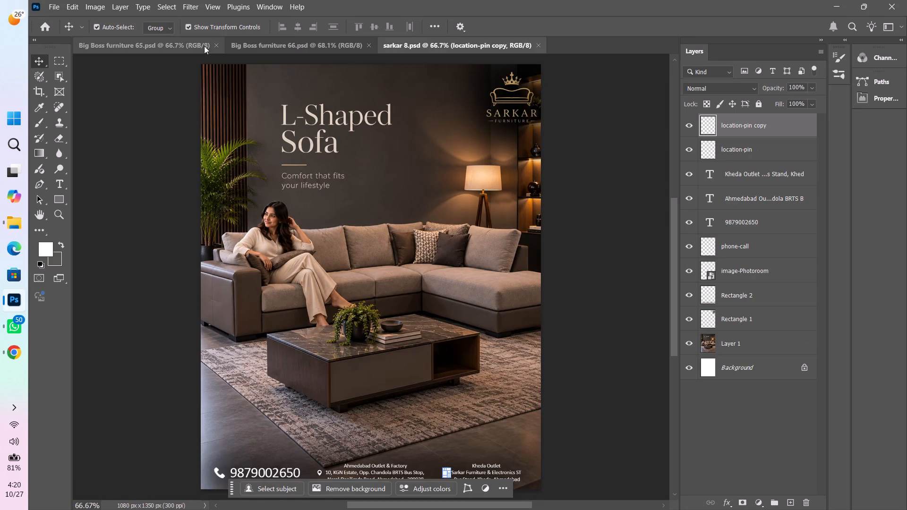
click(218, 45)
click(218, 45)
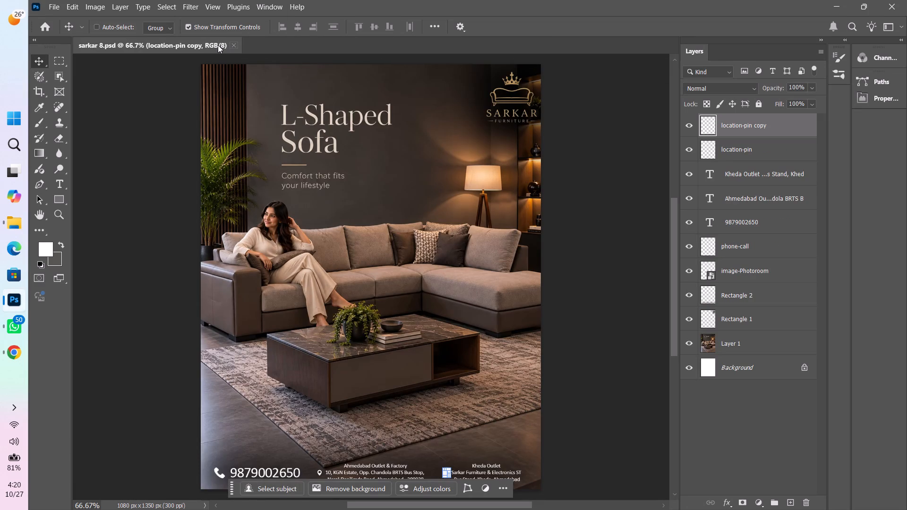
Create a new document from the recent custom 1080 x 1350 px preset at 300 ppi.
key(ctrl+n)
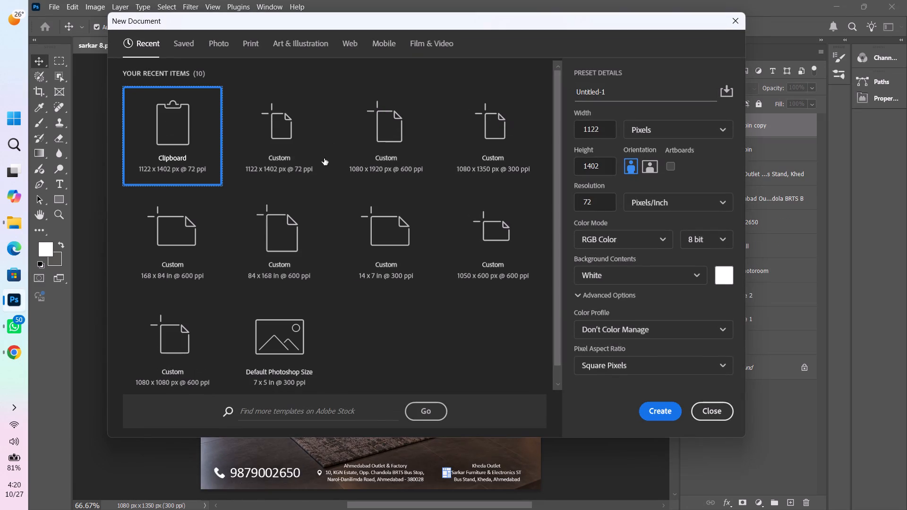
click(490, 141)
click(653, 410)
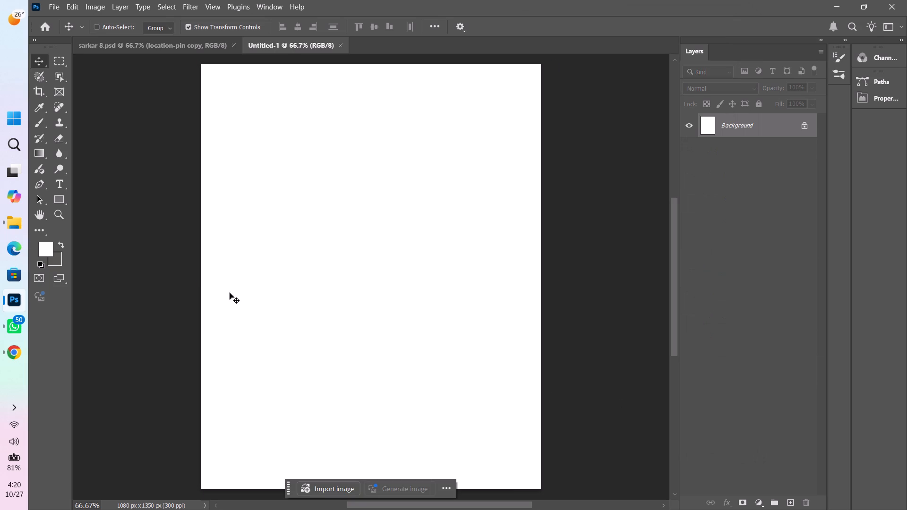
Paste the copied "Comfort That Moves With You" armchair image and scale it to about 96.73% to fit the canvas.
key(ctrl+v)
key(space)
drag(412, 350, 401, 319)
drag(543, 475, 534, 458)
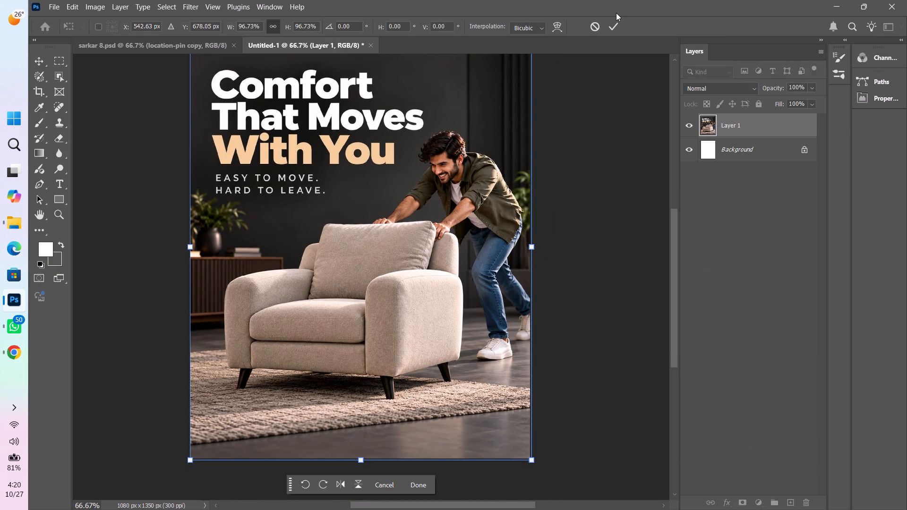
click(614, 25)
click(637, 195)
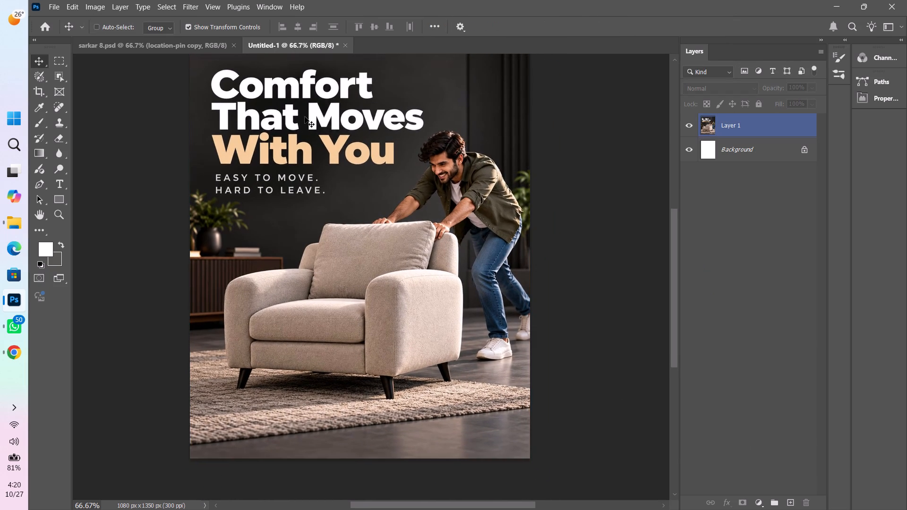
key(ctrl+0)
Copy the branding layers from Rectangle 1 up to location-pin copy in sarkar 8.psd and paste them into the armchair poster.
click(148, 45)
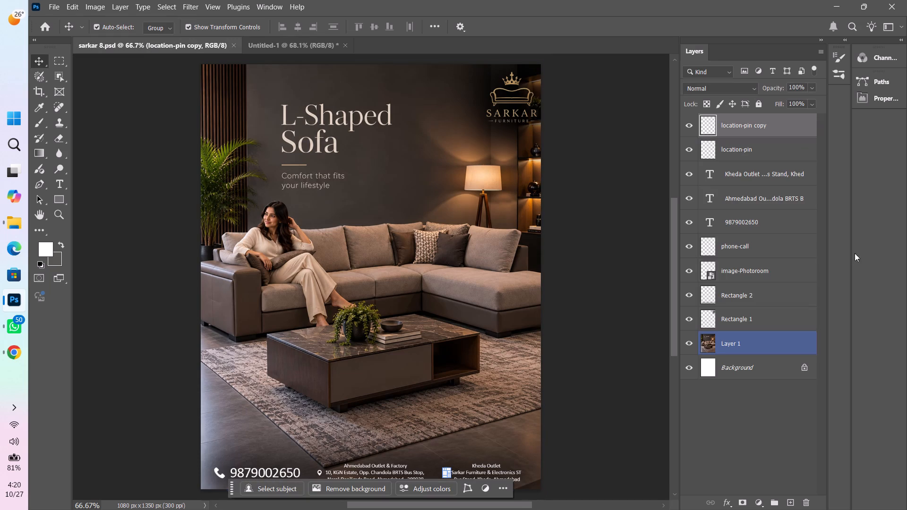
click(754, 316)
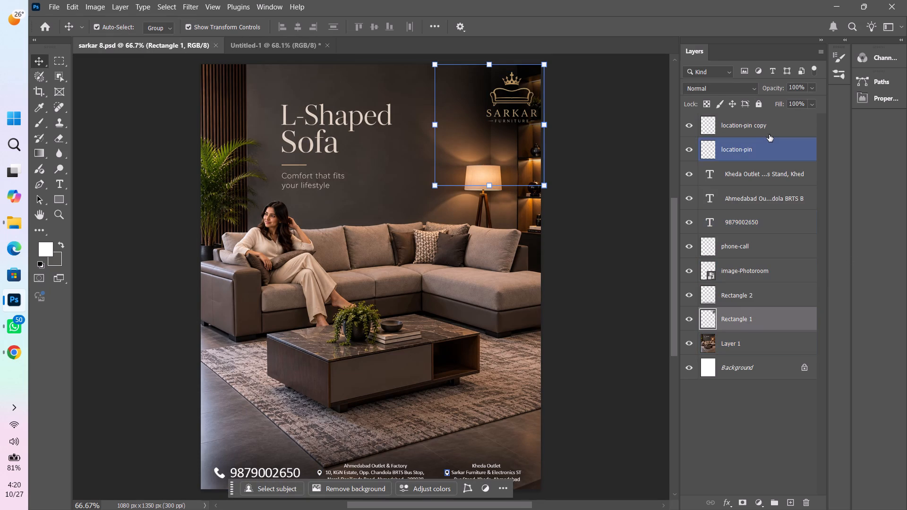
shift+click(769, 135)
key(ctrl+c)
ctrl+click(241, 42)
key(ctrl+v)
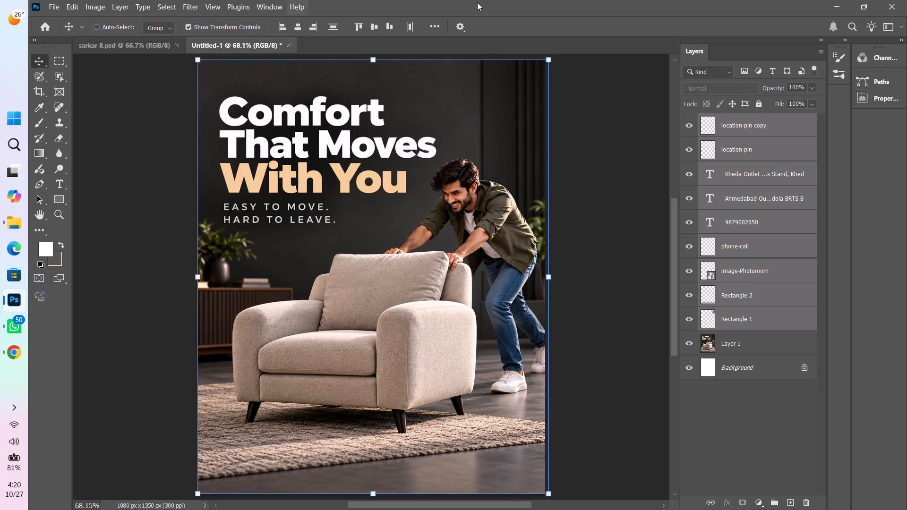
key(shift+Up)
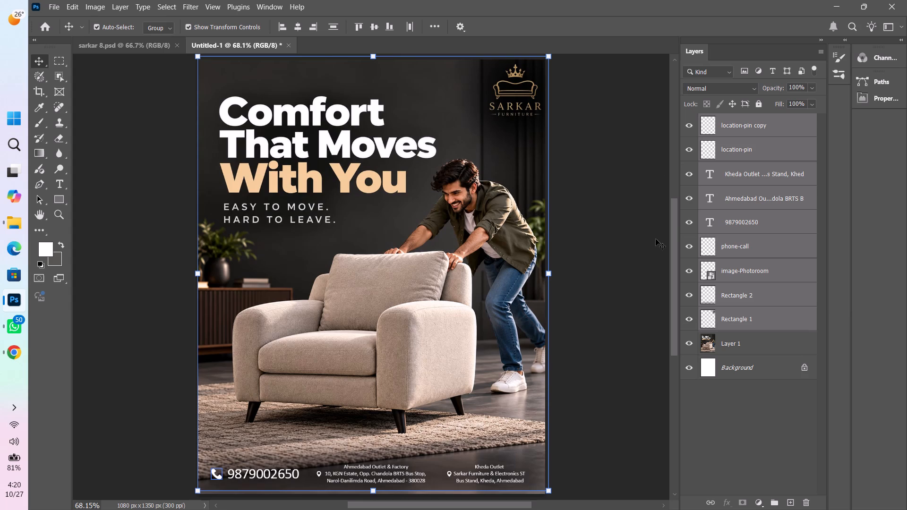
key(shift+Down)
click(675, 242)
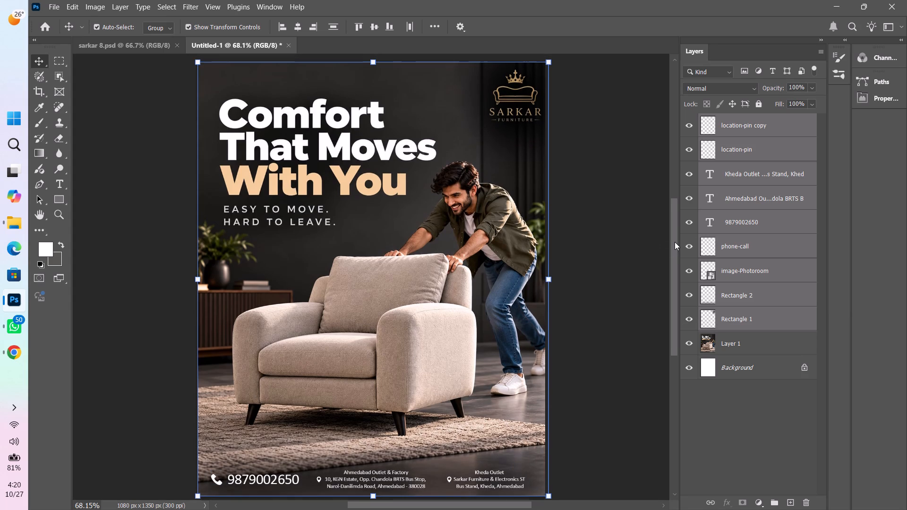
click(629, 205)
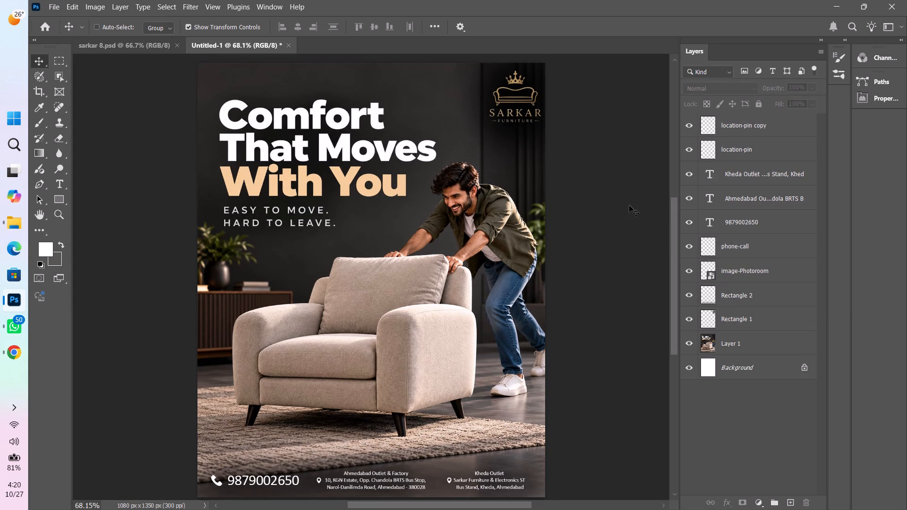
key(ctrl+0)
Save the armchair poster as a Photoshop file named "sarkar 9" in Downloads > posts > Sarkar.
key(ctrl+s)
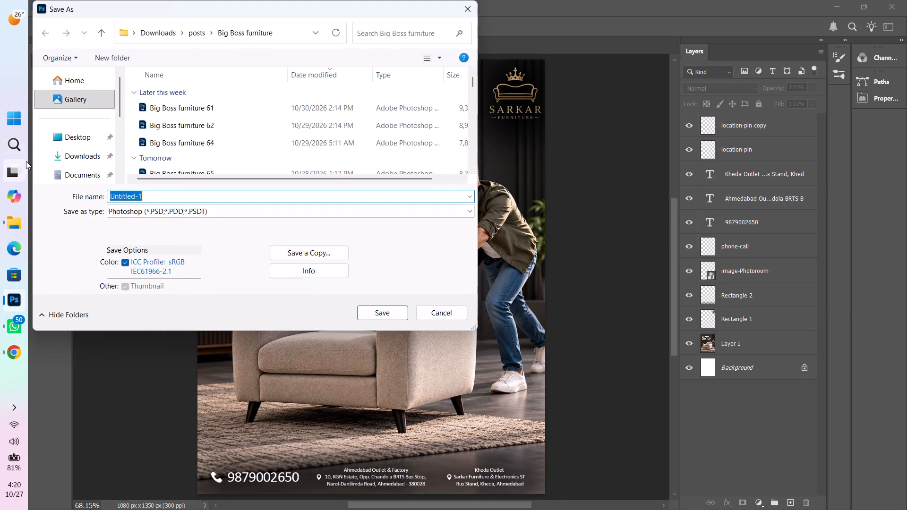
click(75, 161)
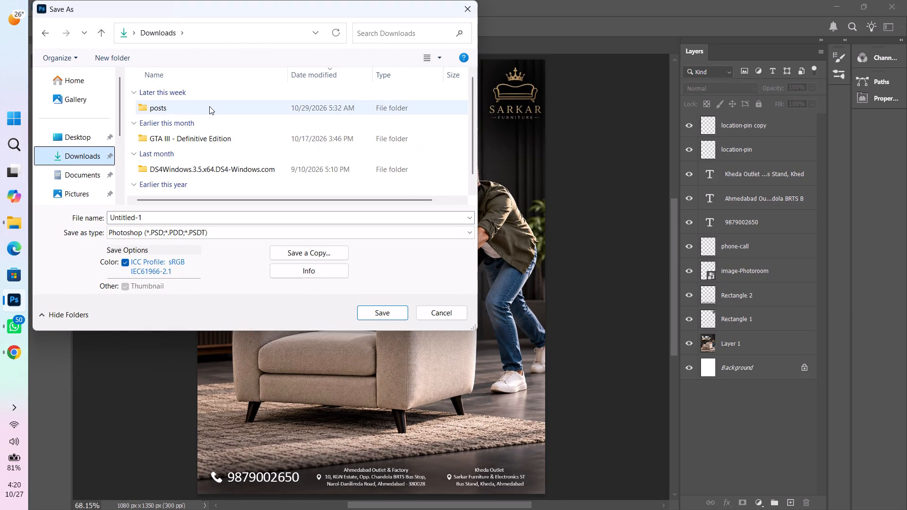
double_click(209, 106)
text(sssssssss)
double_click(229, 90)
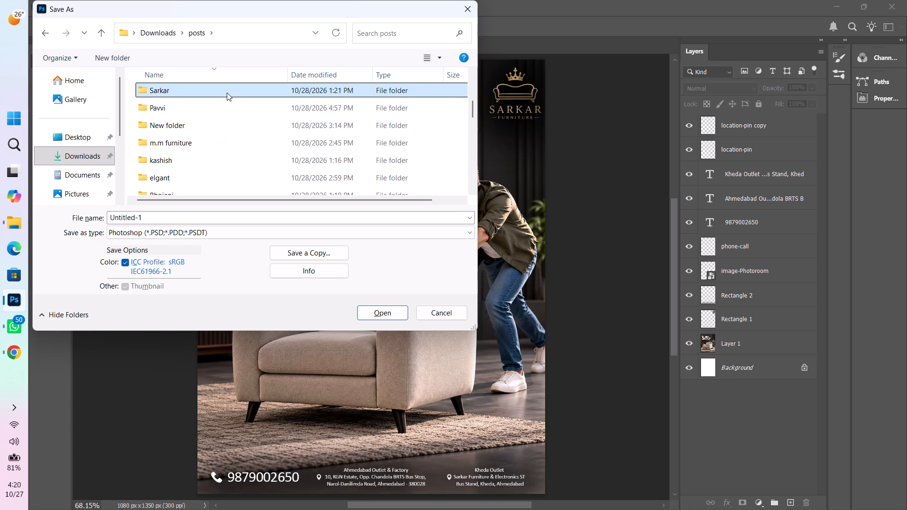
double_click(227, 93)
click(183, 175)
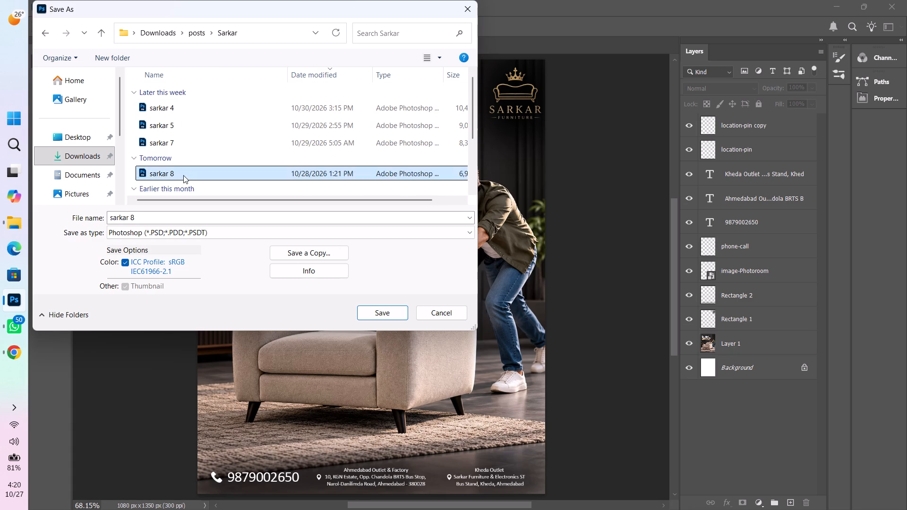
scroll(184, 175, down, 2)
click(214, 93)
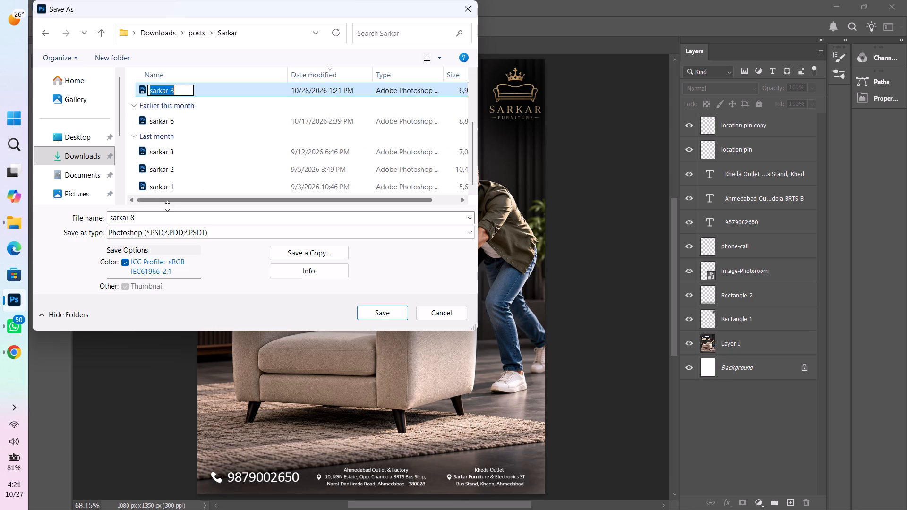
triple_click(164, 217)
click(164, 217)
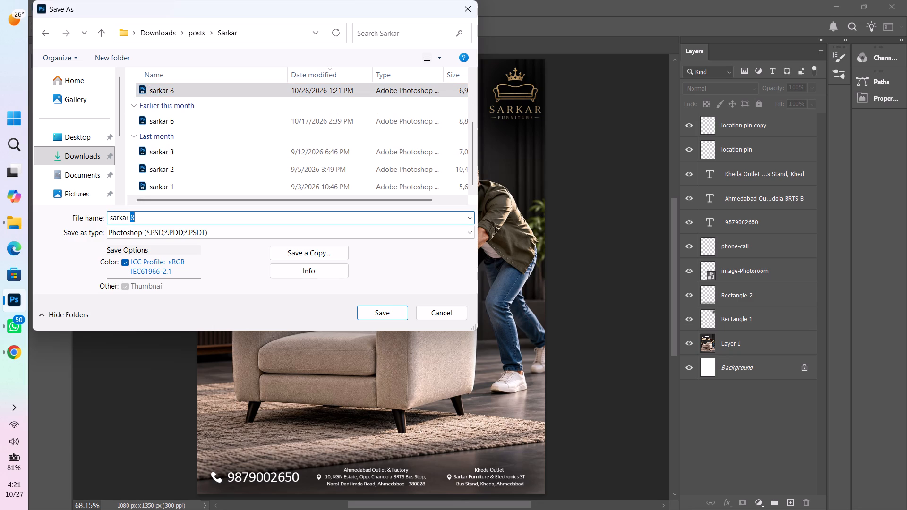
key(BackSpace)
key(9)
key(Return)
key(Return)
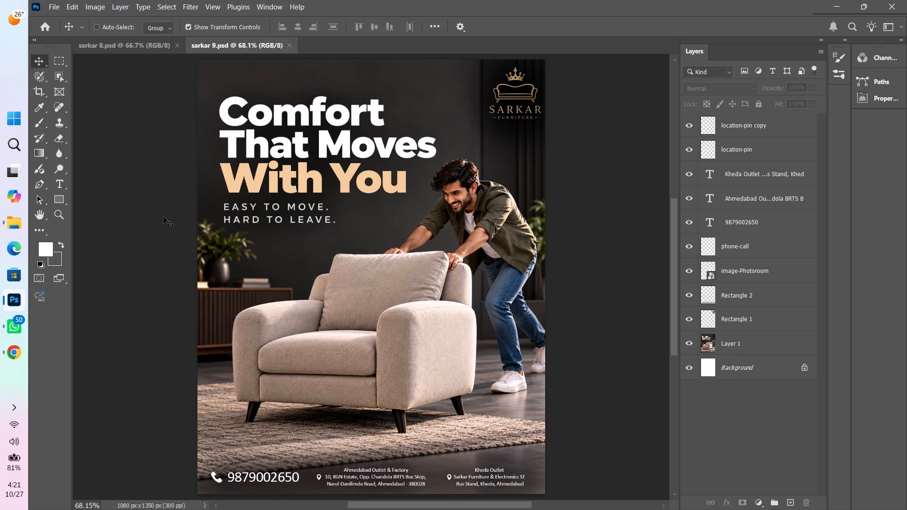
Save a JPEG copy of the poster named "sarkar 9" in the Sarkar folder.
key(ctrl+alt+s)
double_click(189, 200)
key(BackSpace)
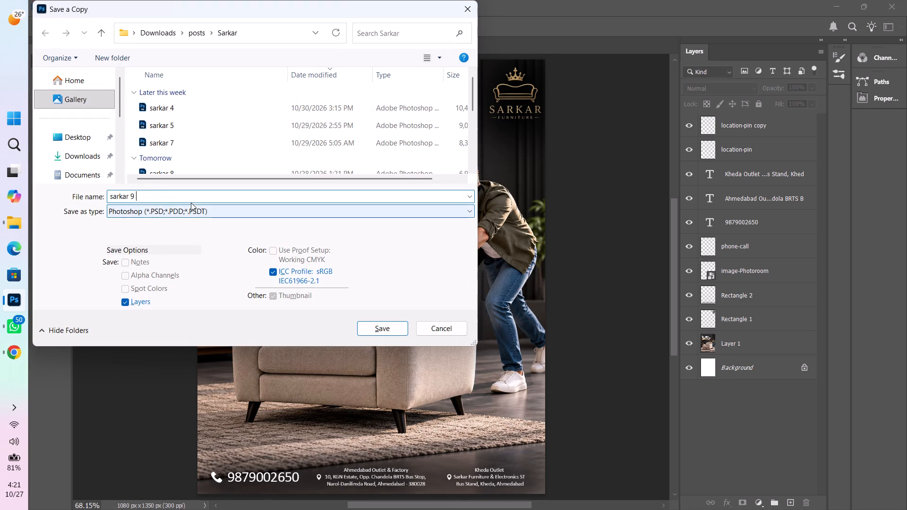
click(196, 203)
click(273, 212)
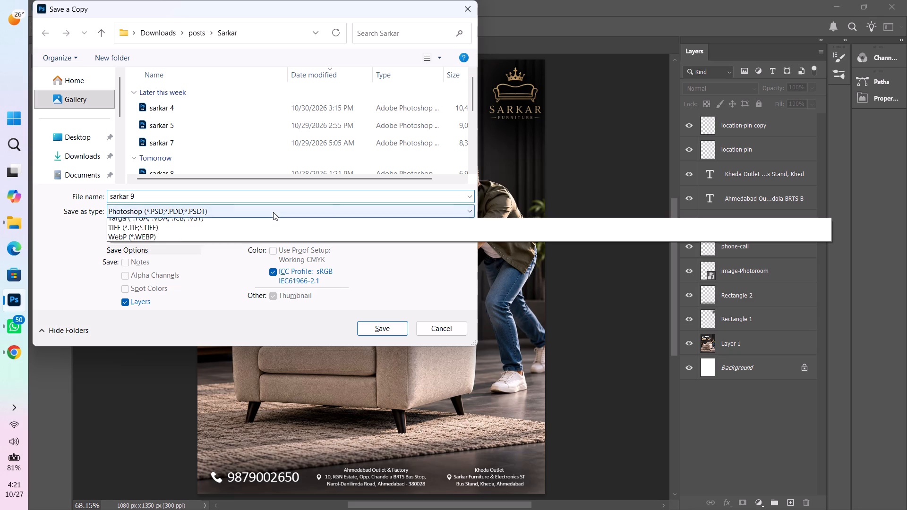
click(180, 320)
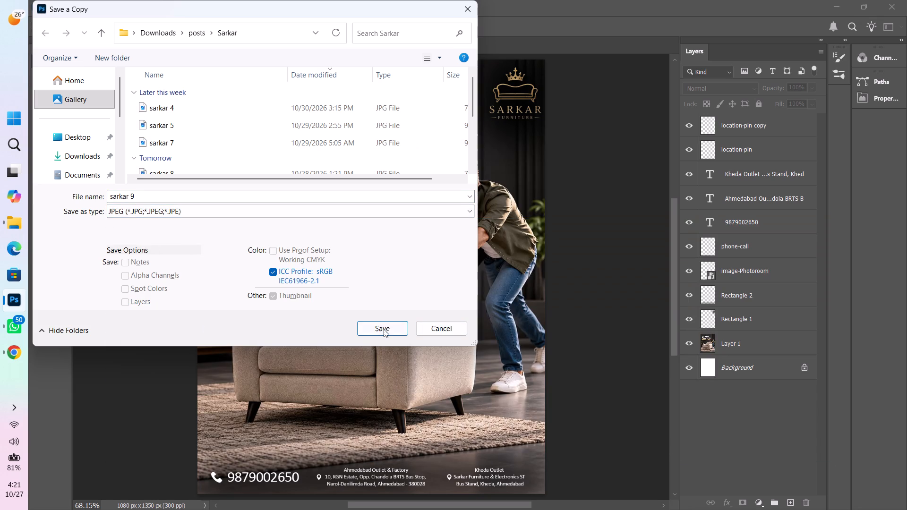
click(384, 329)
click(533, 107)
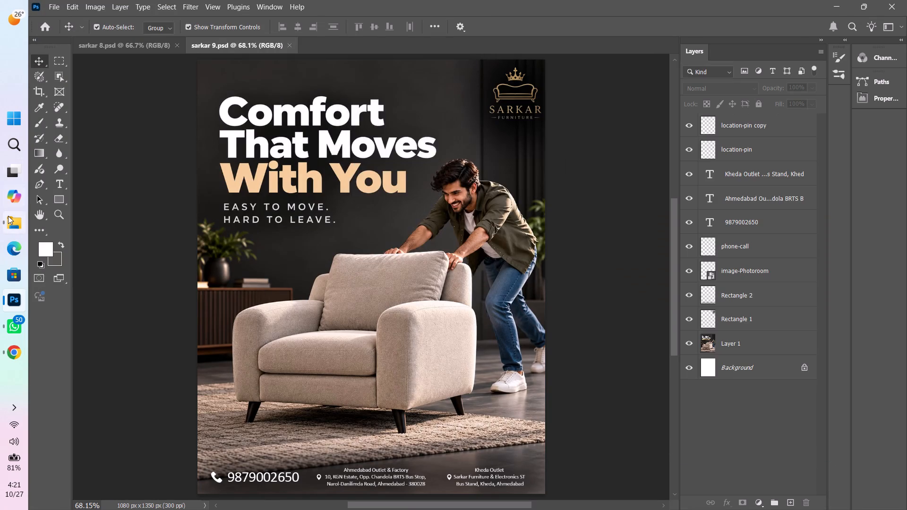
Switch to File Explorer and copy the sarkar 9 JPEG file from the Sarkar folder.
click(8, 216)
click(225, 309)
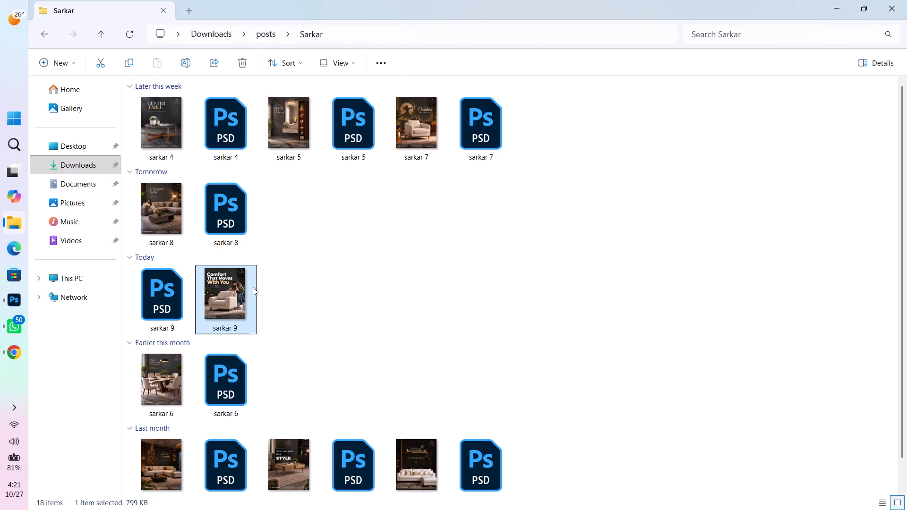
key(ctrl+c)
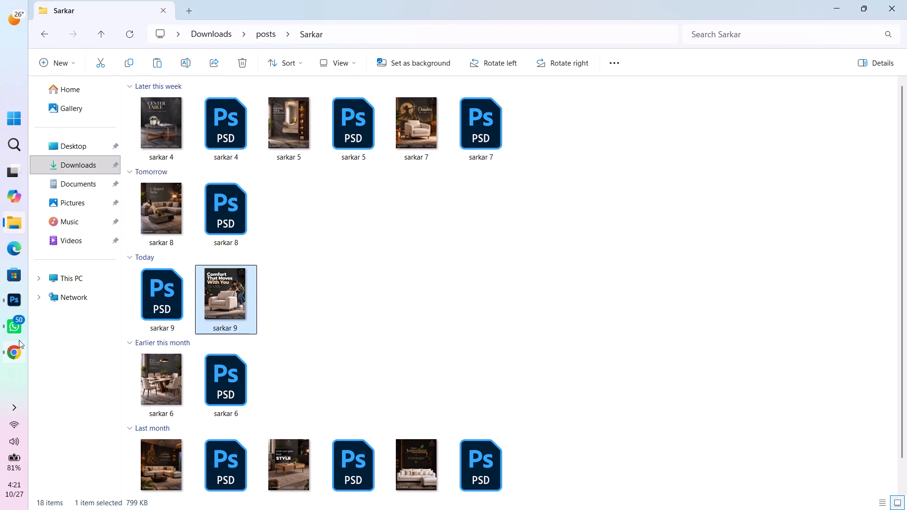
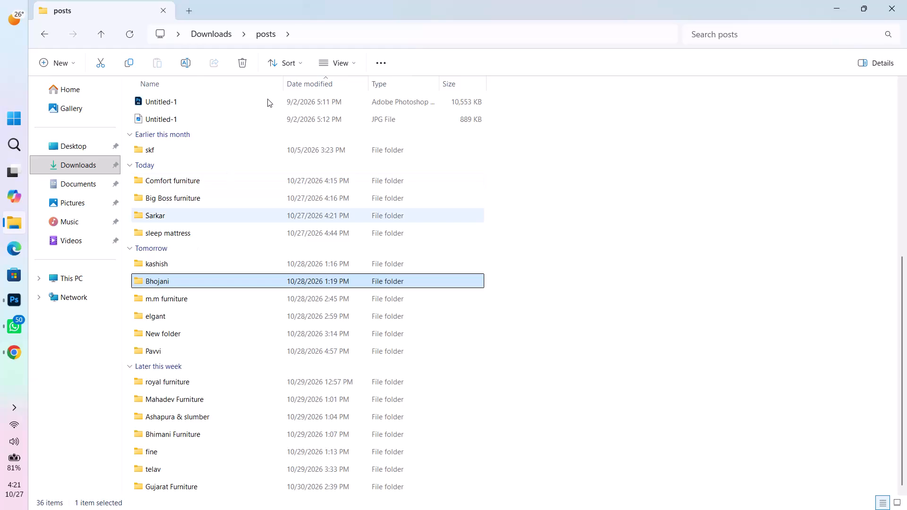
Open the Photoshop file Bhojani 20 from the Bhojani folder in posts.
key(Return)
key(Return)
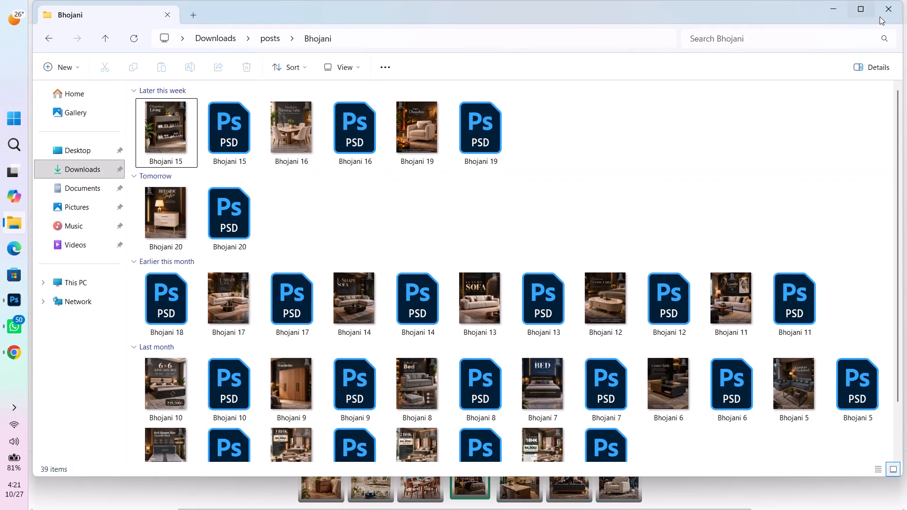
click(856, 11)
double_click(241, 195)
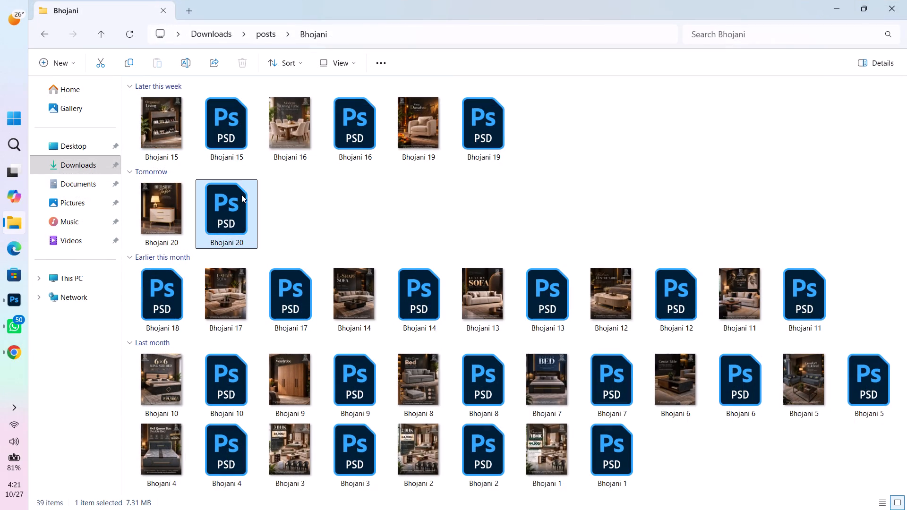
Close the sarkar 9.psd document.
click(180, 42)
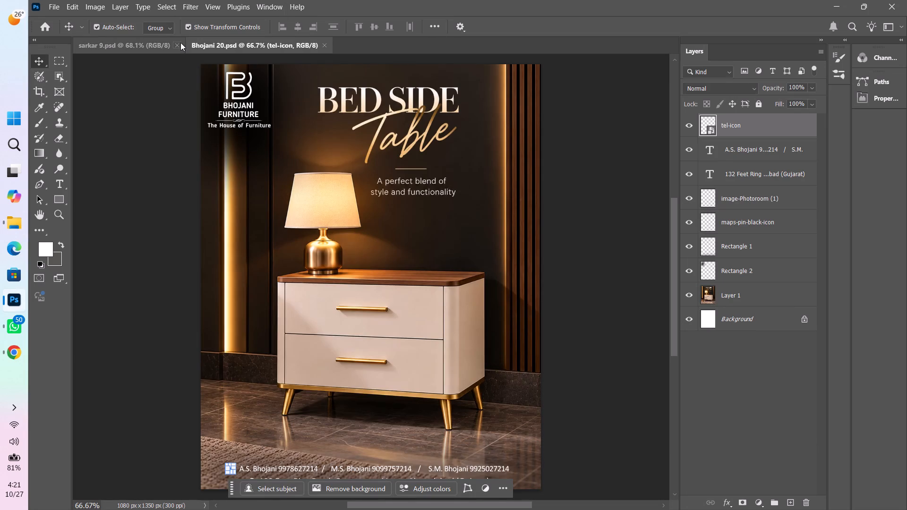
click(180, 42)
Create a new 1080 x 1350 px document at 300 ppi.
key(ctrl+n)
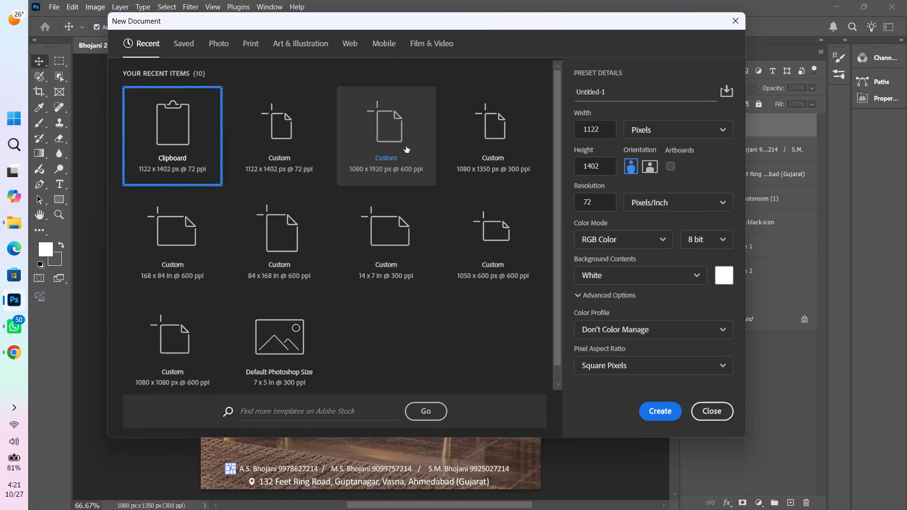
click(406, 146)
click(477, 144)
click(650, 413)
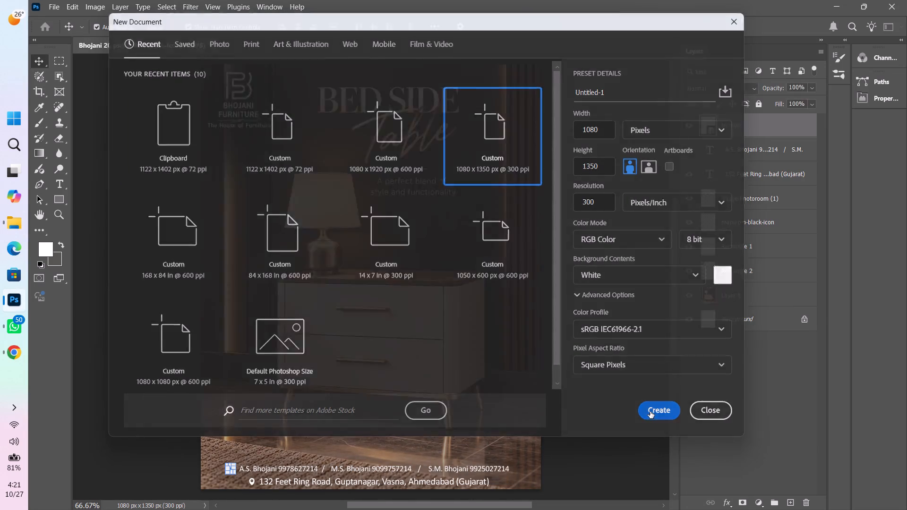
Paste the copied bed image into the new document and scale it to about 96.5% so it fits the canvas.
key(ctrl+v)
key(space)
key(space)
key(space)
drag(416, 343, 417, 333)
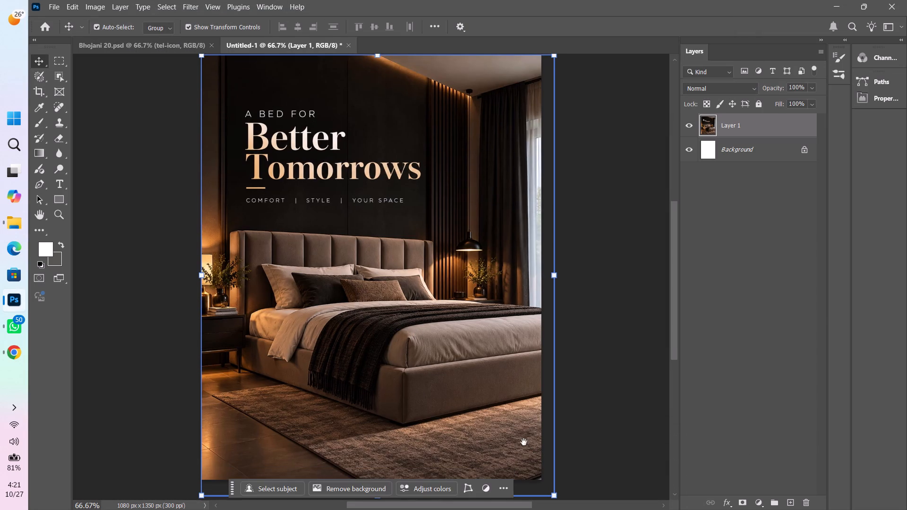
key(space)
drag(524, 442, 516, 404)
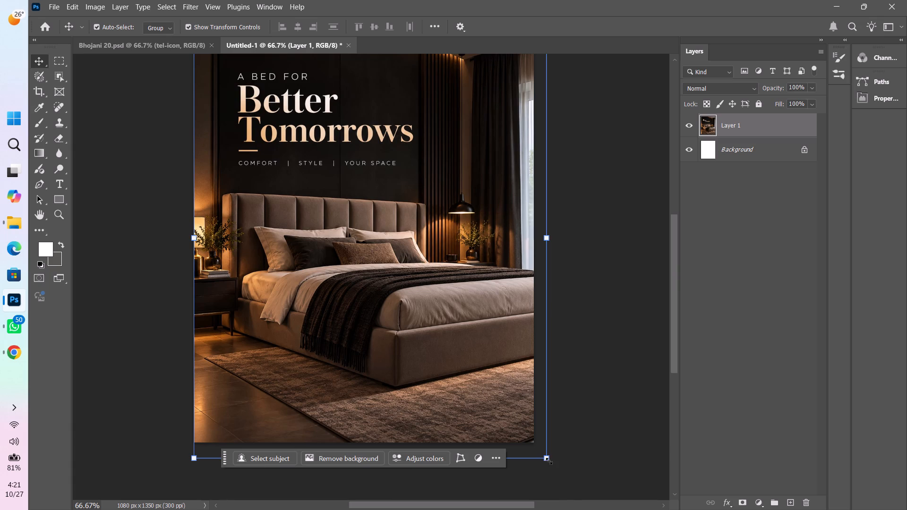
drag(549, 461, 543, 441)
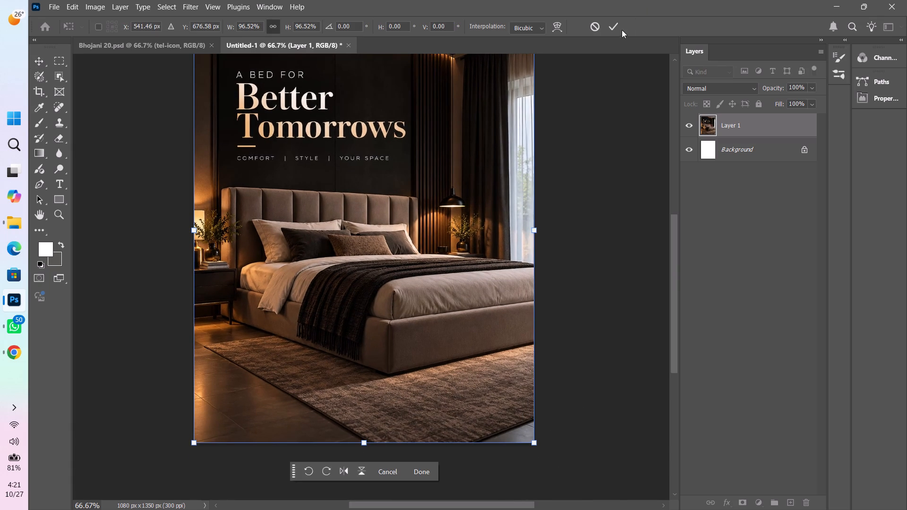
click(615, 25)
click(605, 122)
key(ctrl+0)
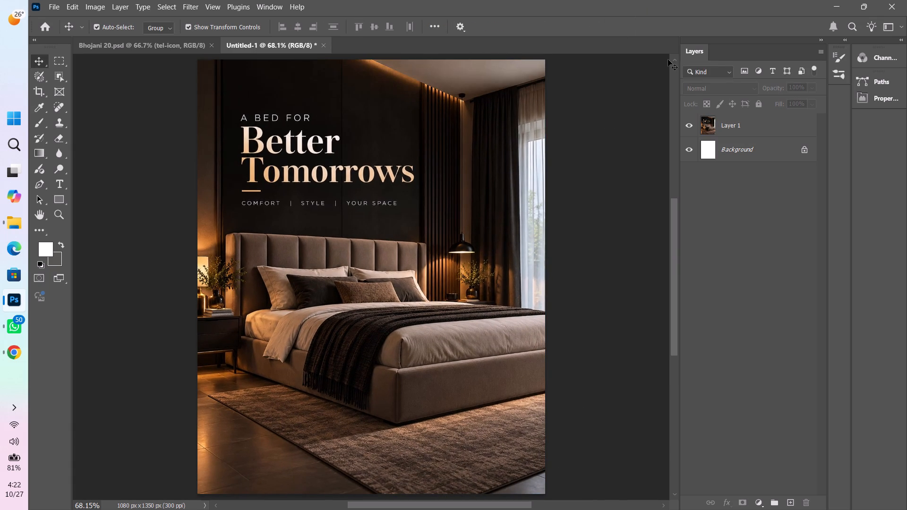
Copy the branding layers from Rectangle 2 up to tel-icon in Bhojani 20.psd and paste them into the bed poster.
click(167, 50)
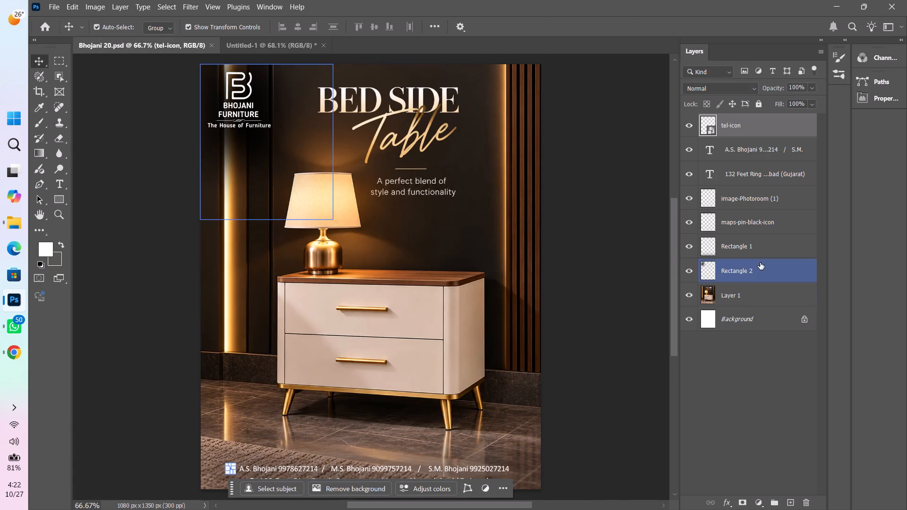
click(761, 263)
shift+click(766, 129)
key(ctrl+c)
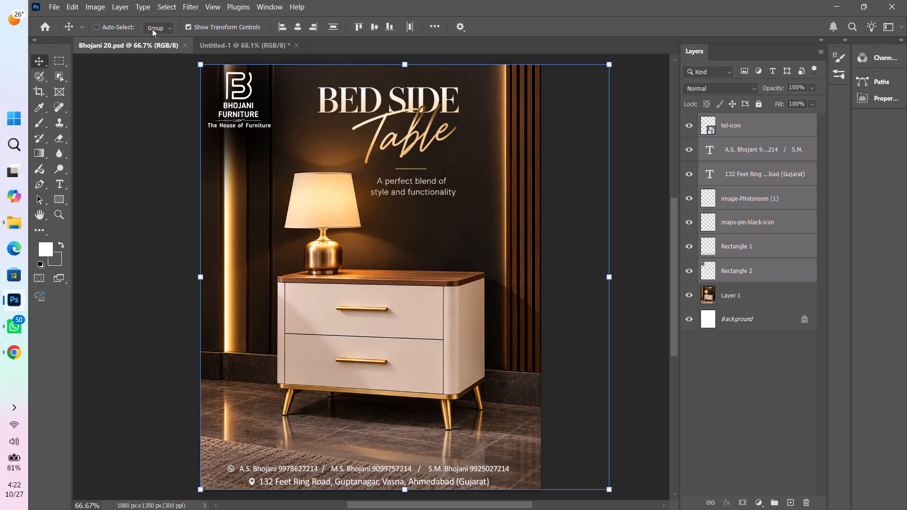
ctrl+drag(236, 31, 234, 38)
ctrl+click(234, 40)
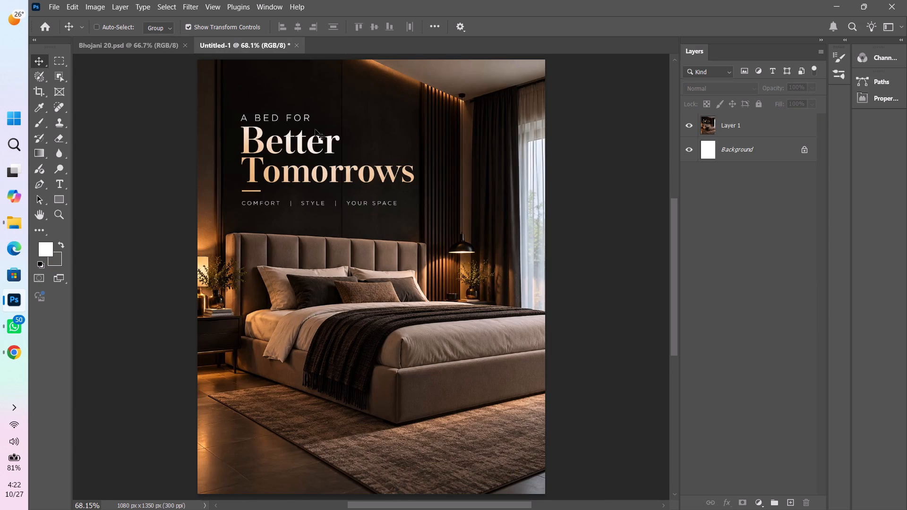
key(ctrl+v)
click(599, 357)
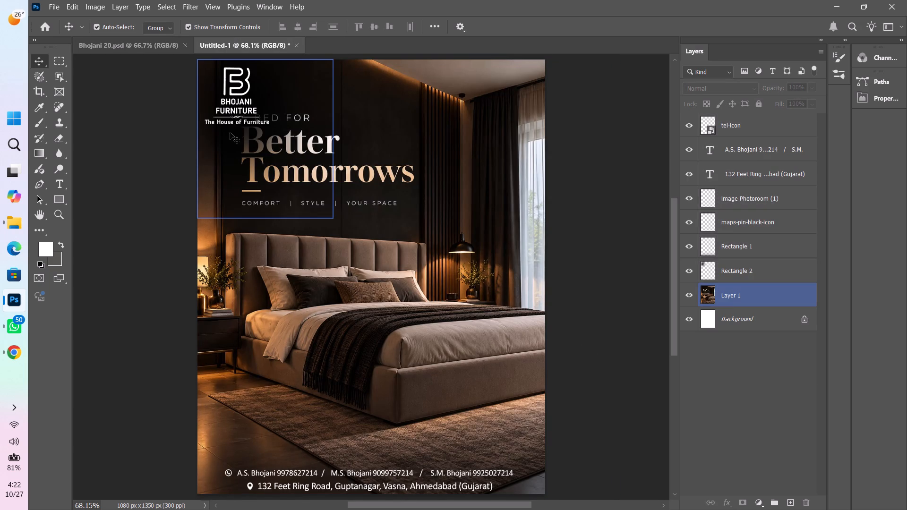
Move the Bhojani Furniture logo off the heading to the poster's upper-right corner.
click(241, 97)
click(254, 115)
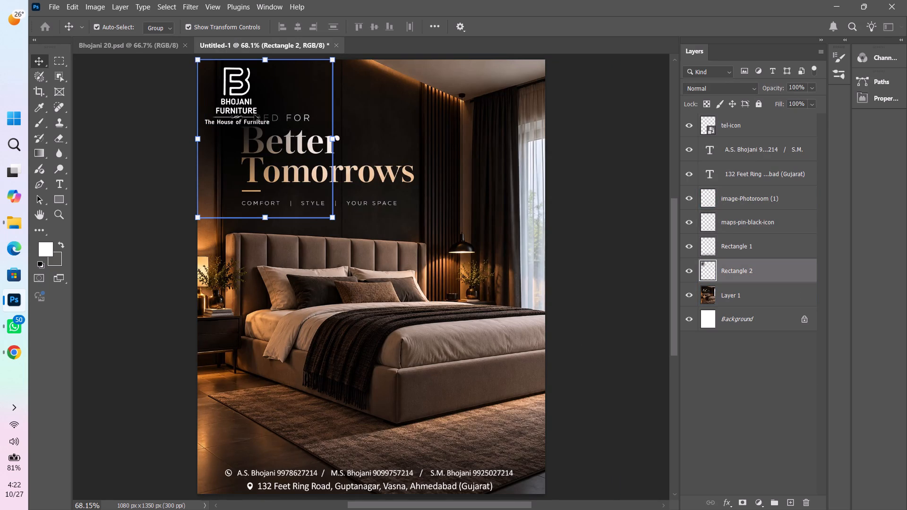
click(595, 187)
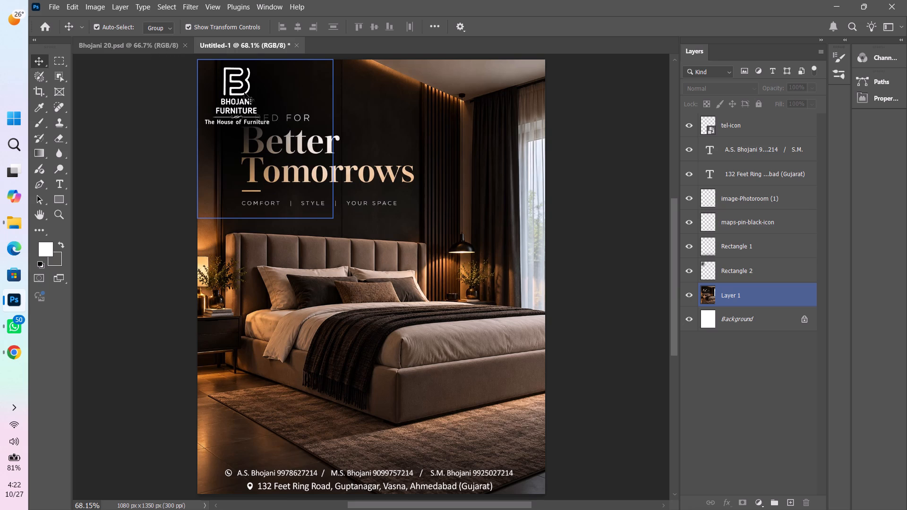
click(748, 193)
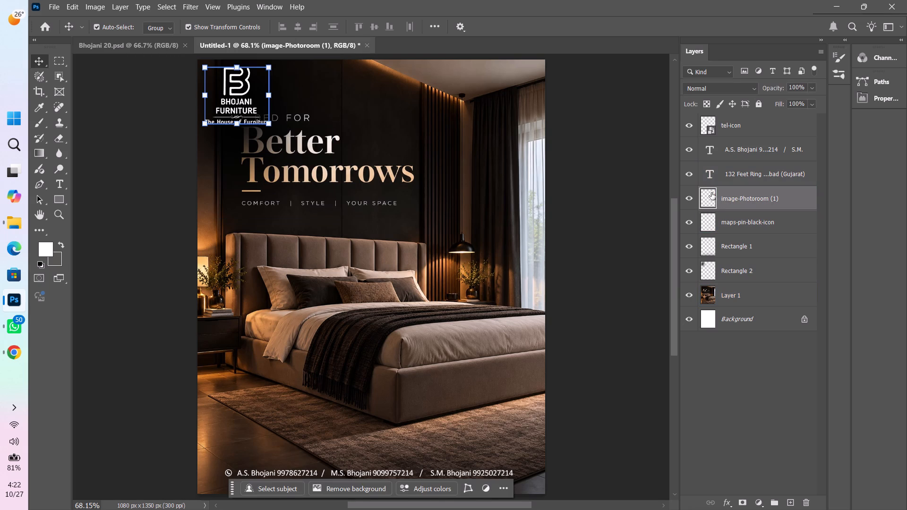
key(ctrl+t)
drag(242, 87, 414, 93)
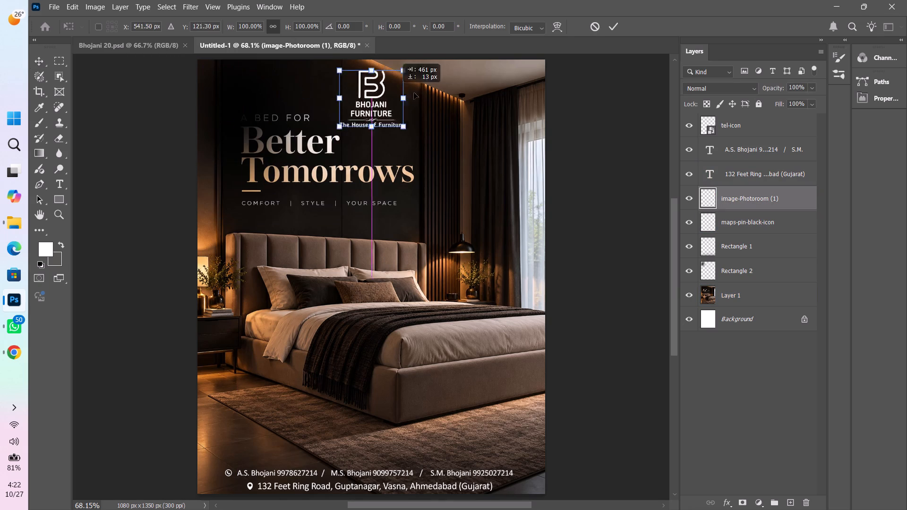
drag(414, 93, 517, 89)
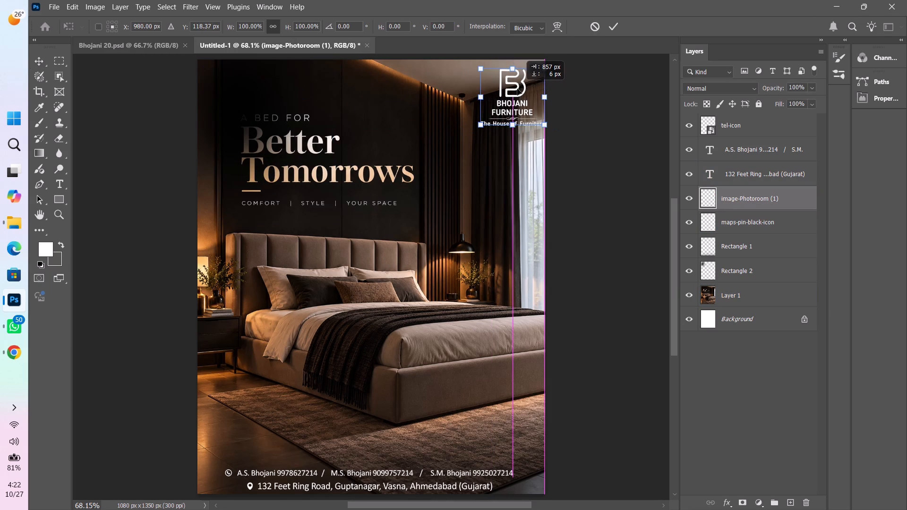
drag(517, 89, 516, 85)
click(610, 32)
click(611, 88)
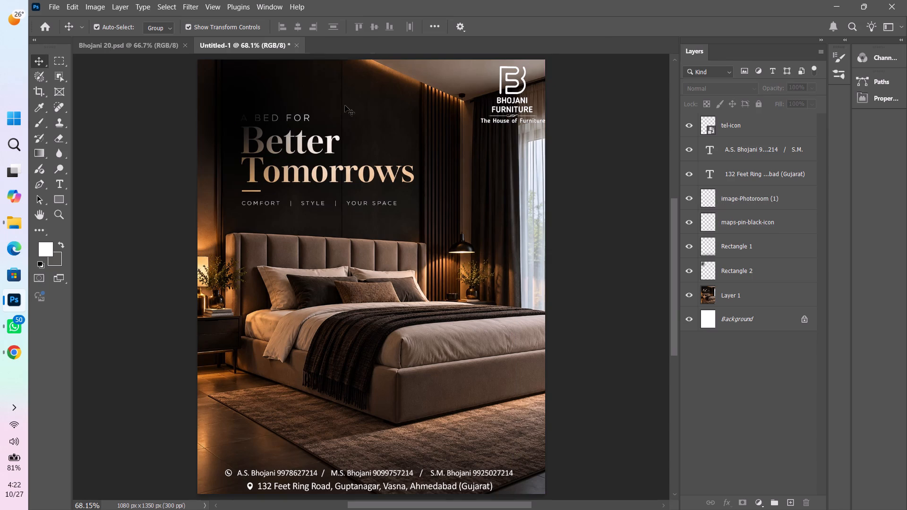
Delete the dark Rectangle 2 shading layer covering the heading in the poster's upper-left corner.
click(225, 103)
key(Delete)
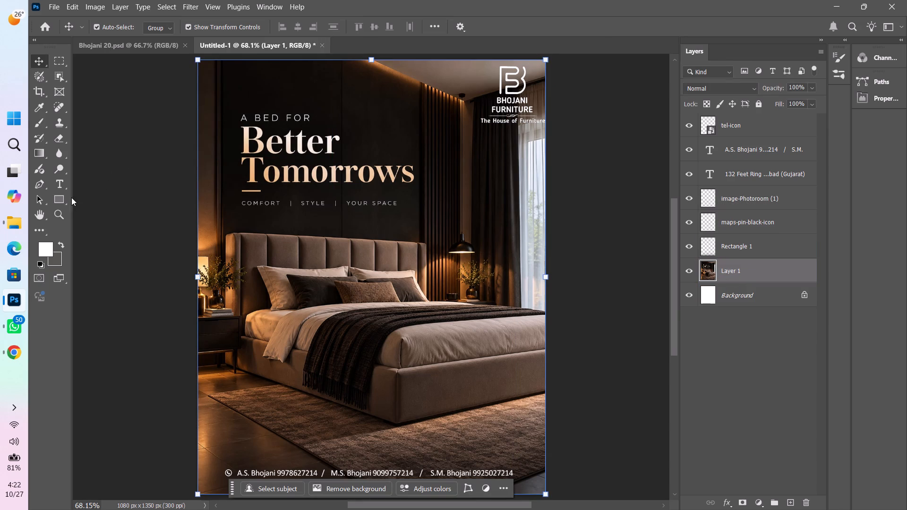
Draw a rectangle about 315 x 230 px behind the logo, just above Layer 1, and fill it with black.
click(62, 198)
drag(443, 139, 550, 58)
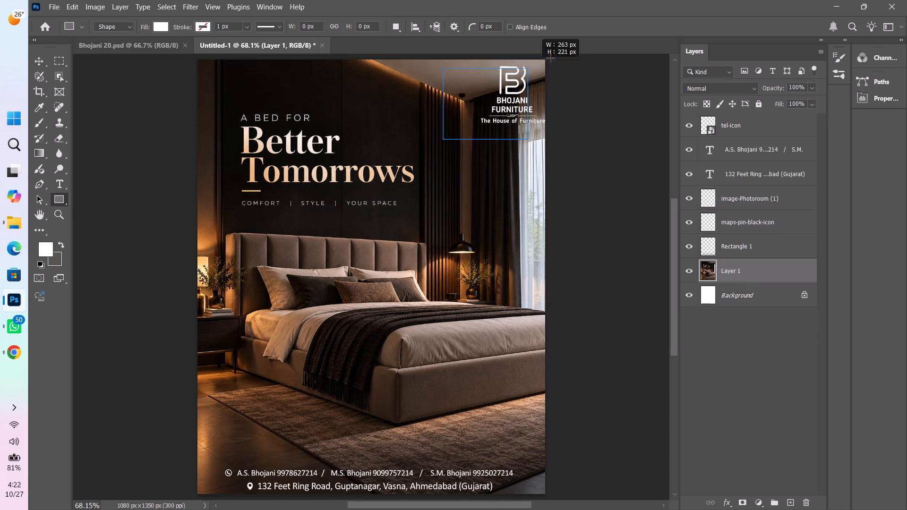
drag(550, 58, 560, 73)
drag(441, 111, 458, 109)
click(712, 196)
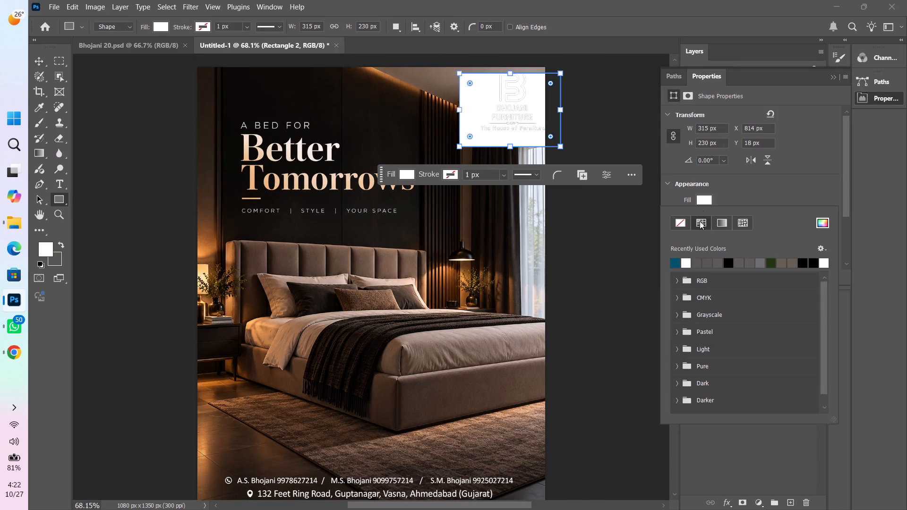
click(807, 263)
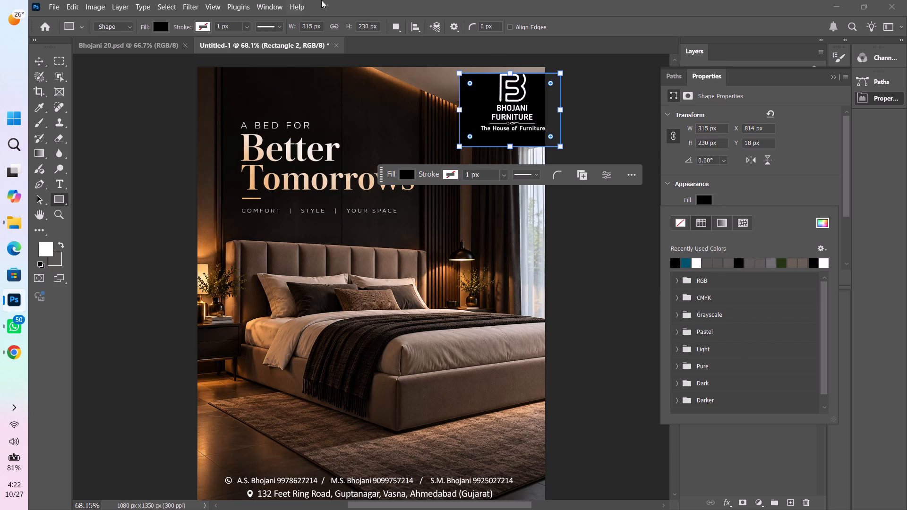
Rasterize the black rectangle behind the logo and apply a Gaussian Blur with a radius of 81.2 pixels.
click(196, 0)
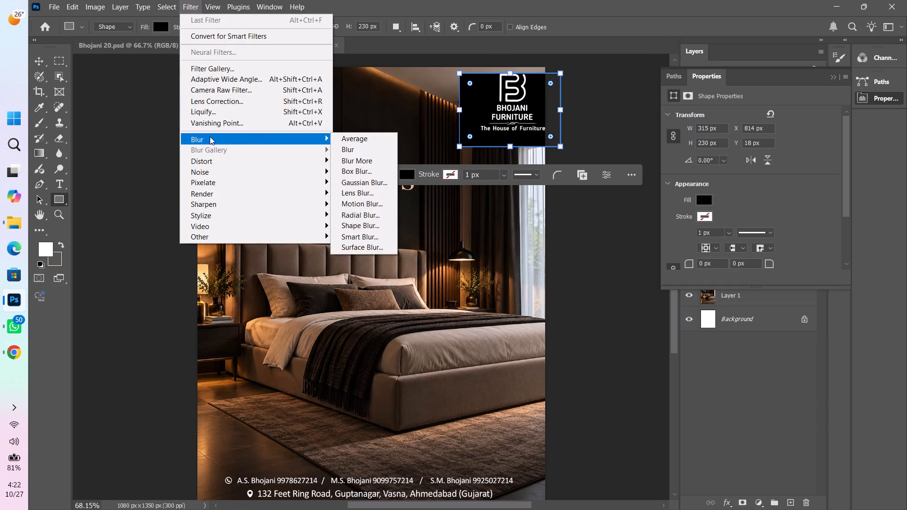
click(387, 187)
click(580, 207)
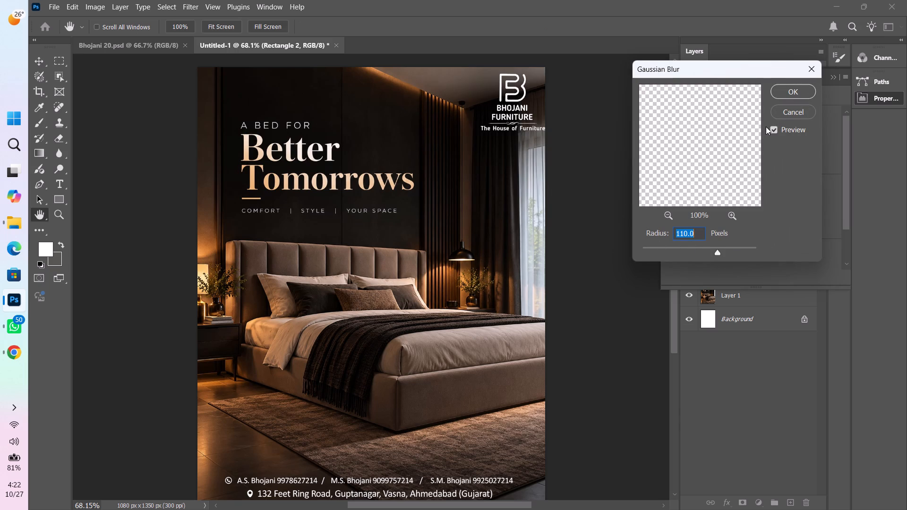
click(712, 246)
click(800, 93)
key(v)
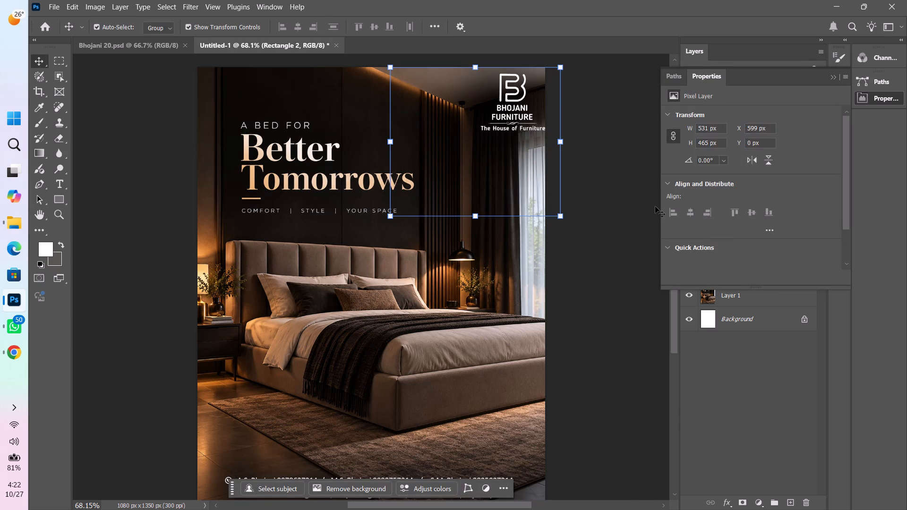
click(646, 206)
click(830, 80)
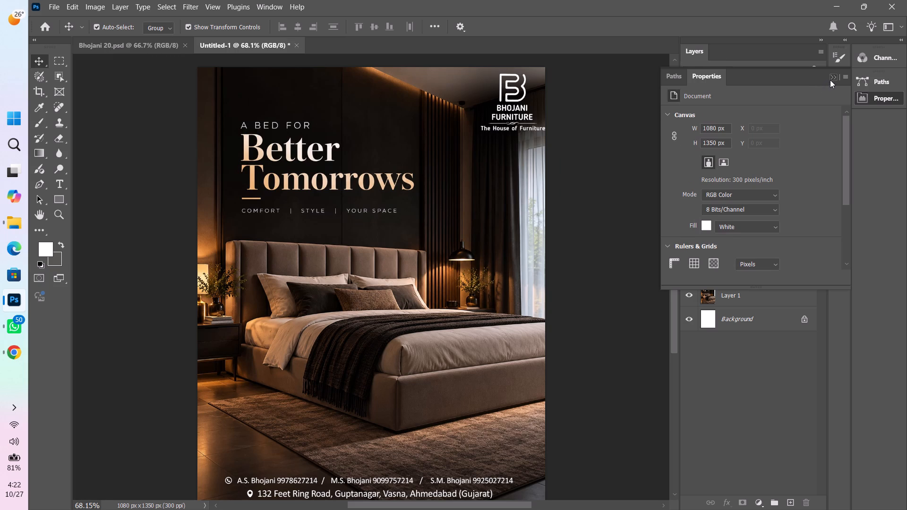
Nudge the logo slightly left, away from the poster's right edge.
click(773, 202)
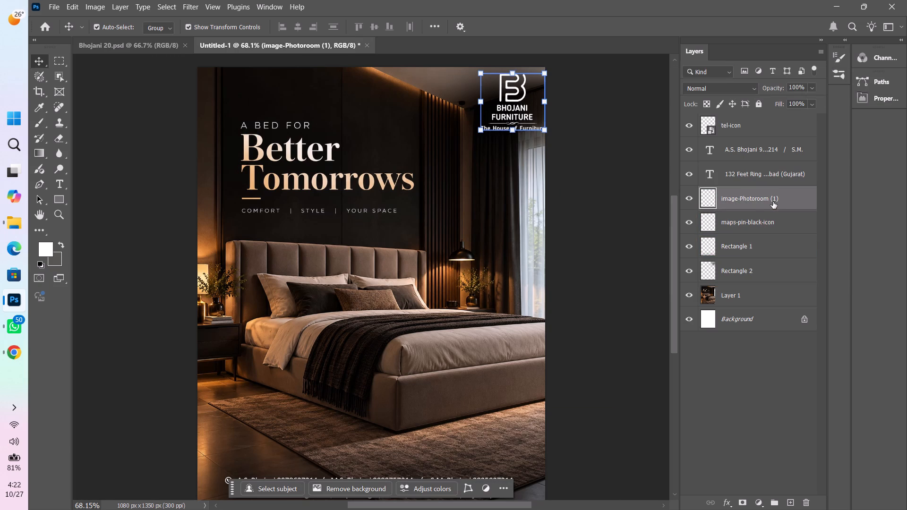
key(shift+Left)
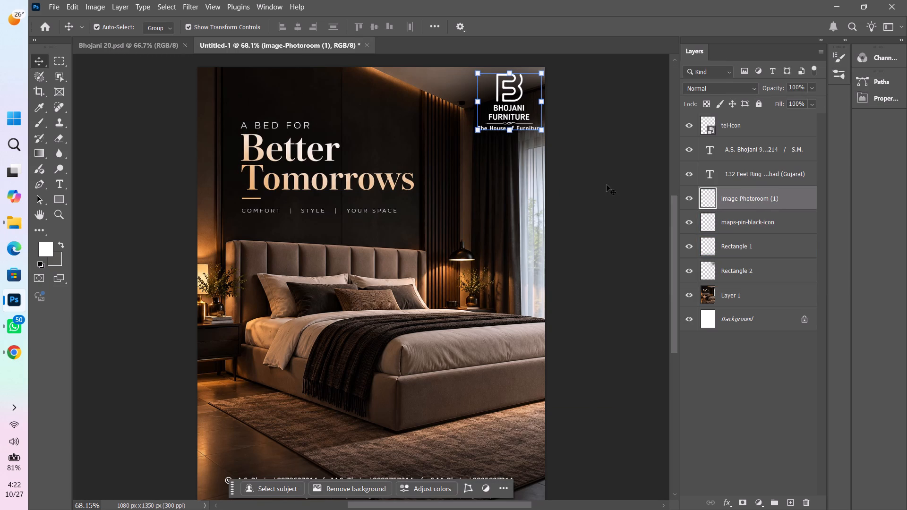
click(607, 185)
Save the bed poster as a Photoshop file named "Bhojani 21" in Downloads > posts > Bhojani.
key(ctrl+0)
key(ctrl+s)
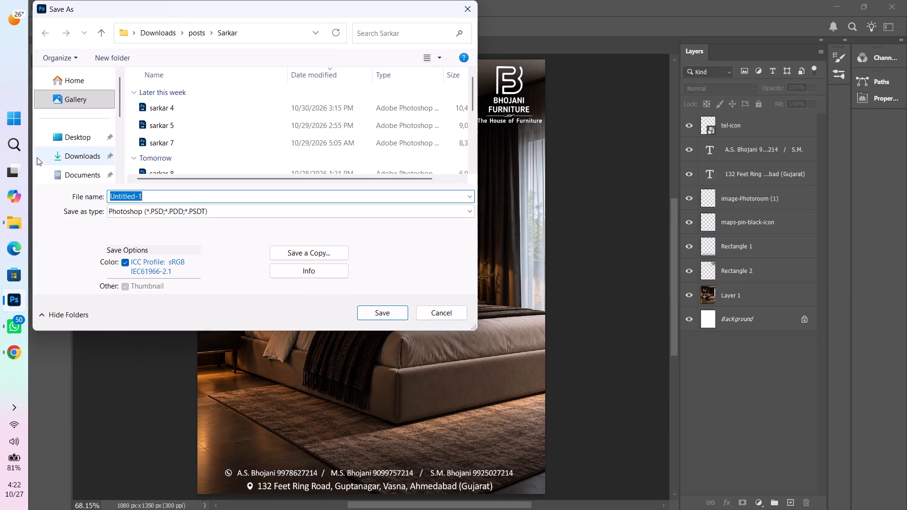
click(76, 153)
double_click(170, 102)
text(bb)
double_click(215, 88)
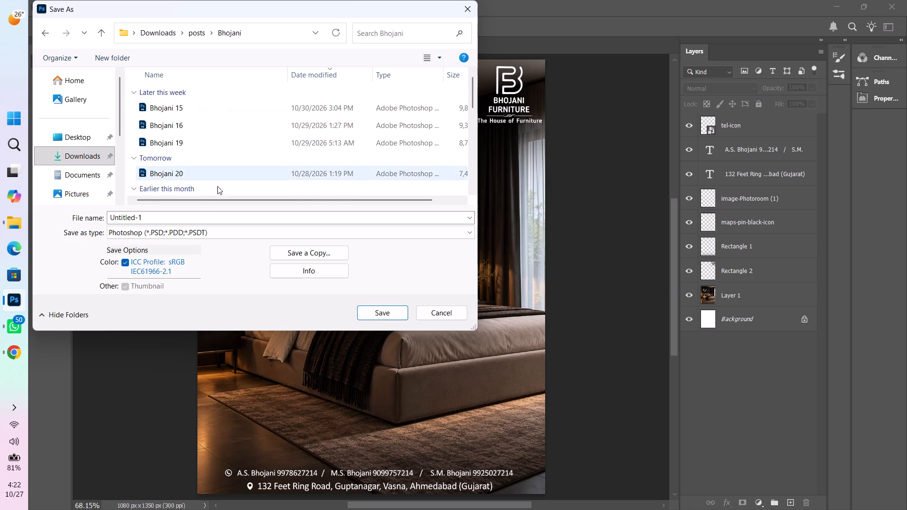
click(197, 179)
click(178, 210)
triple_click(175, 217)
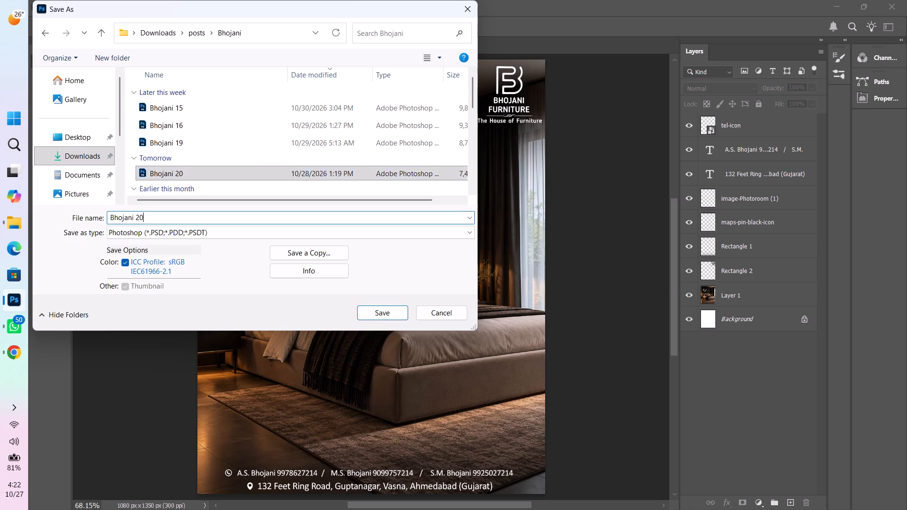
key(BackSpace)
key(1)
key(Return)
key(Return)
key(Return)
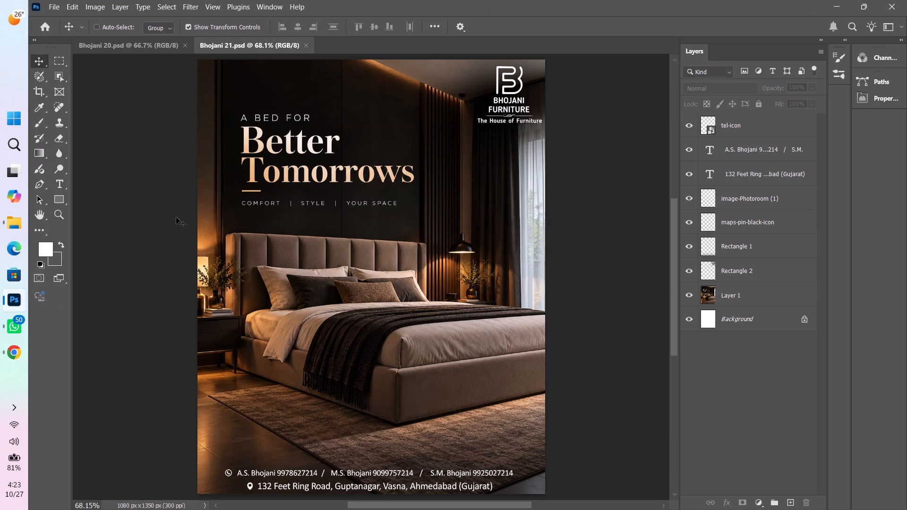
Save a JPEG copy of the poster named "Bhojani 21" in the Bhojani folder.
key(ctrl+alt+s)
double_click(213, 200)
key(BackSpace)
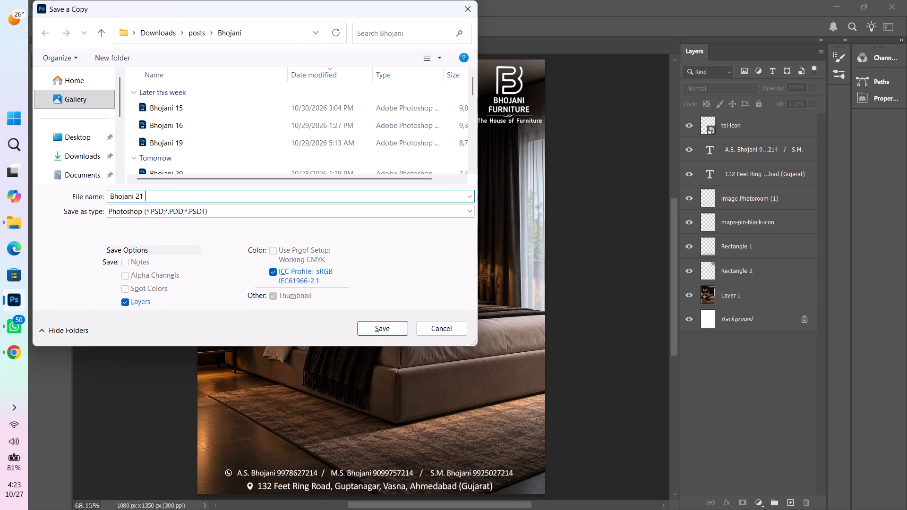
click(199, 212)
click(150, 317)
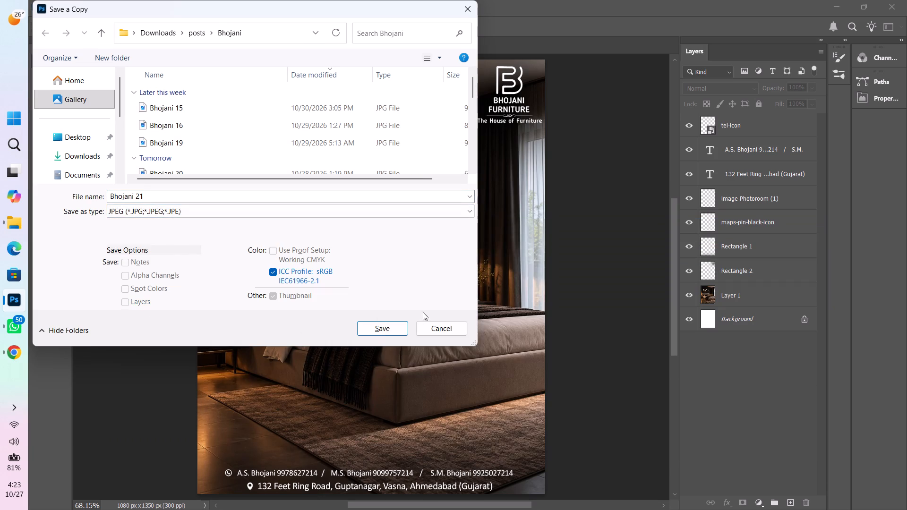
click(382, 332)
click(523, 113)
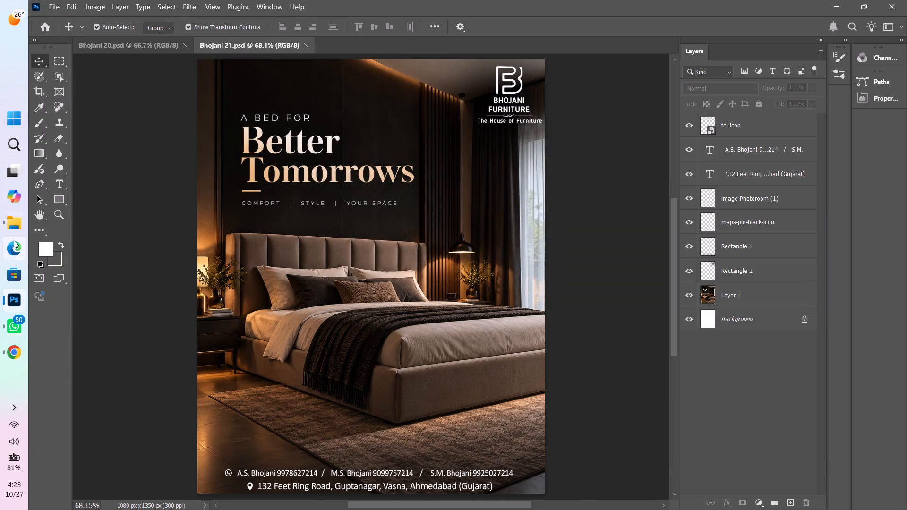
Switch to File Explorer and copy the Bhojani 21 JPEG file from the Bhojani folder.
click(14, 230)
click(243, 308)
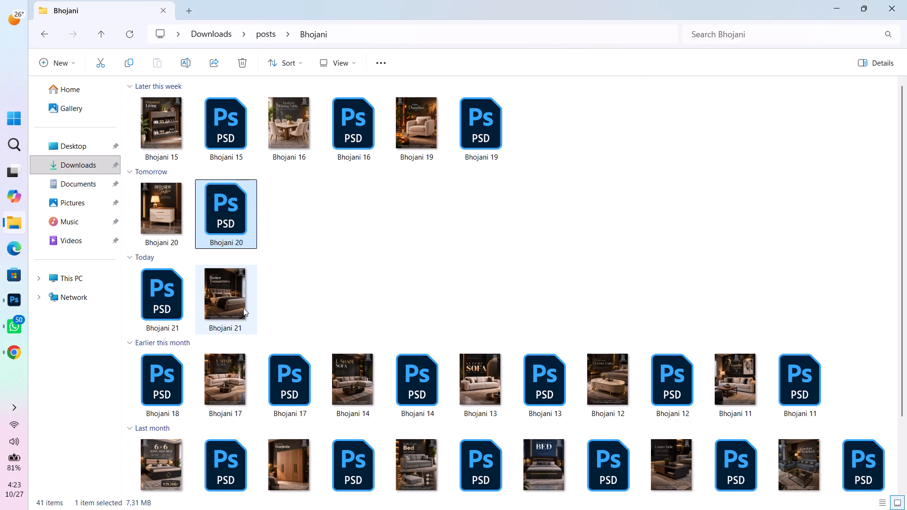
key(ctrl+c)
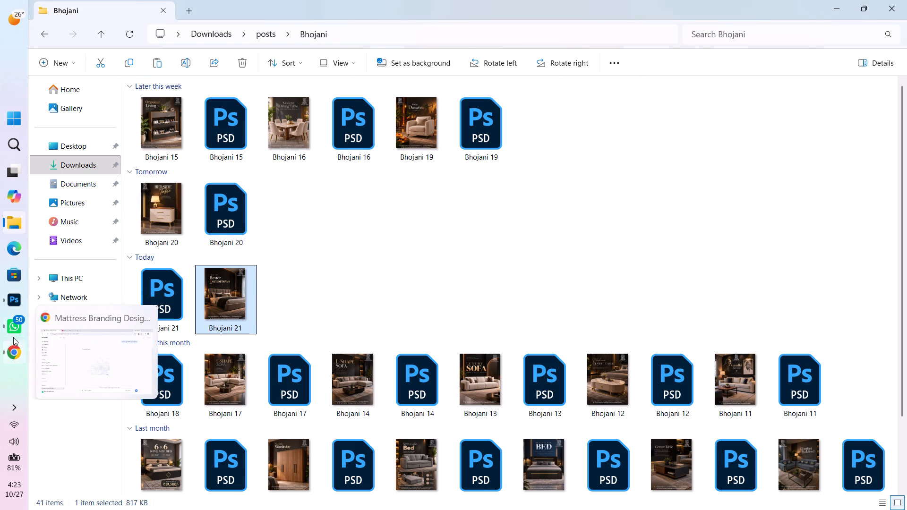
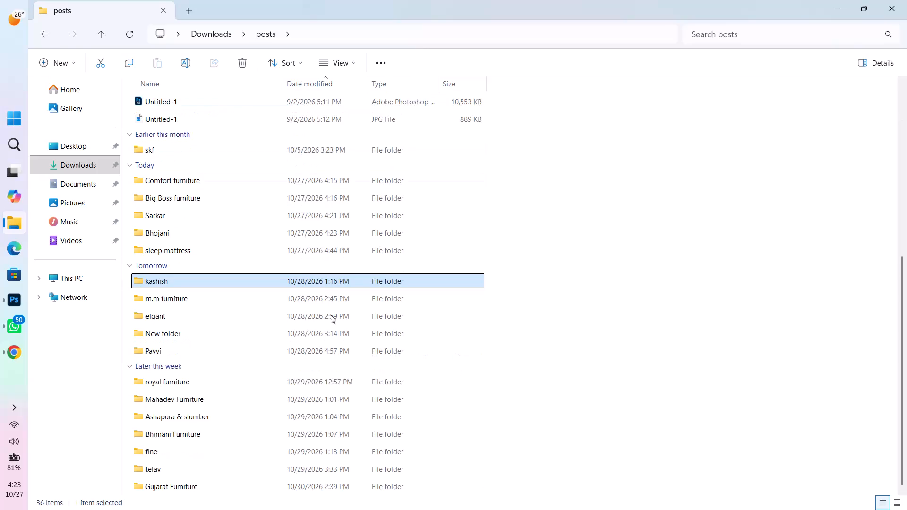
Open the kashish 21 Photoshop file from Downloads > posts > kashish.
double_click(332, 279)
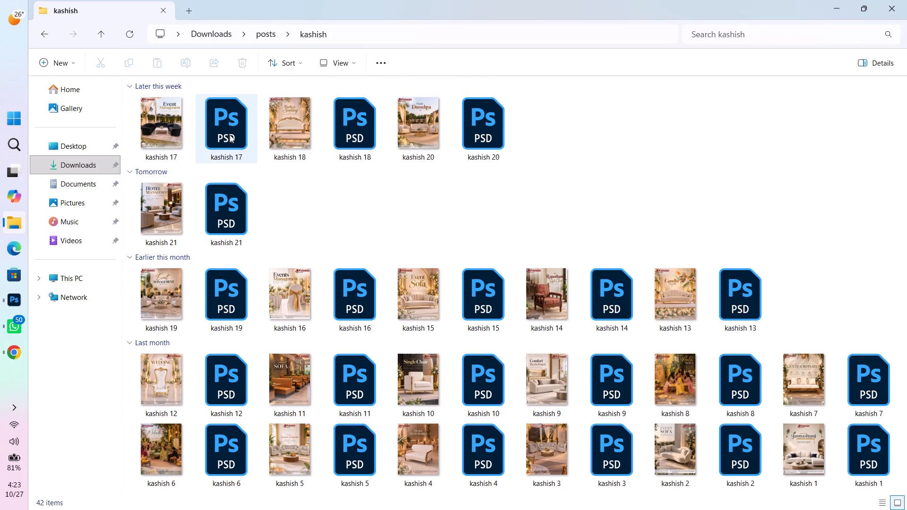
double_click(225, 209)
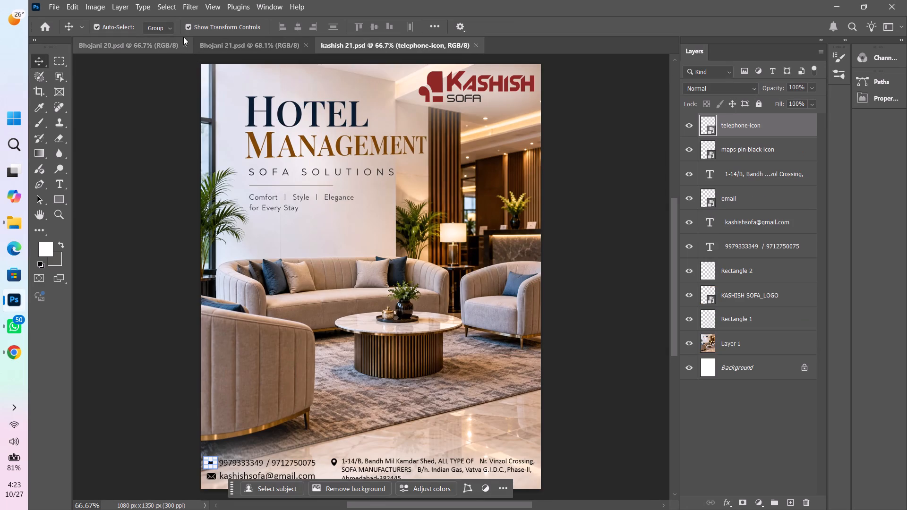
Close the Bhojani 20 and Bhojani 21 documents, keeping kashish 21 open.
double_click(186, 43)
Create a new 1080 x 1350 px document at 300 ppi with a white background.
key(ctrl+n)
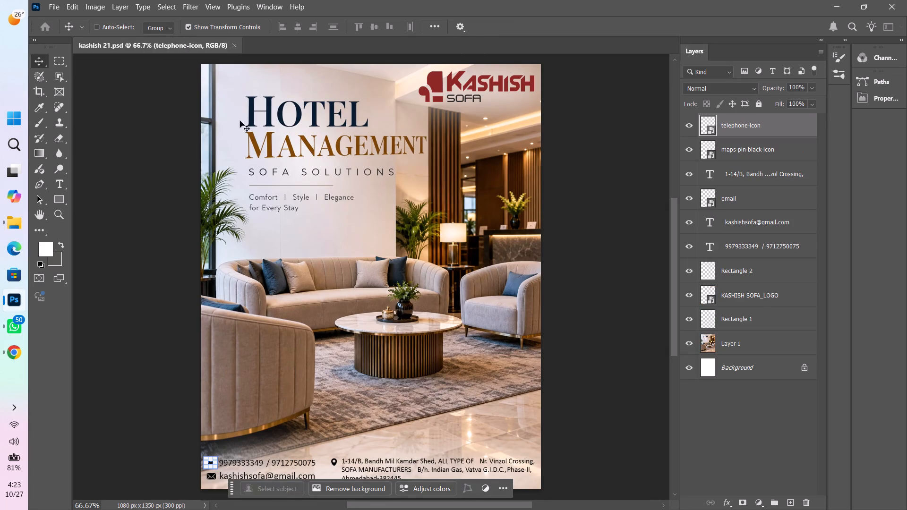
click(393, 154)
click(485, 155)
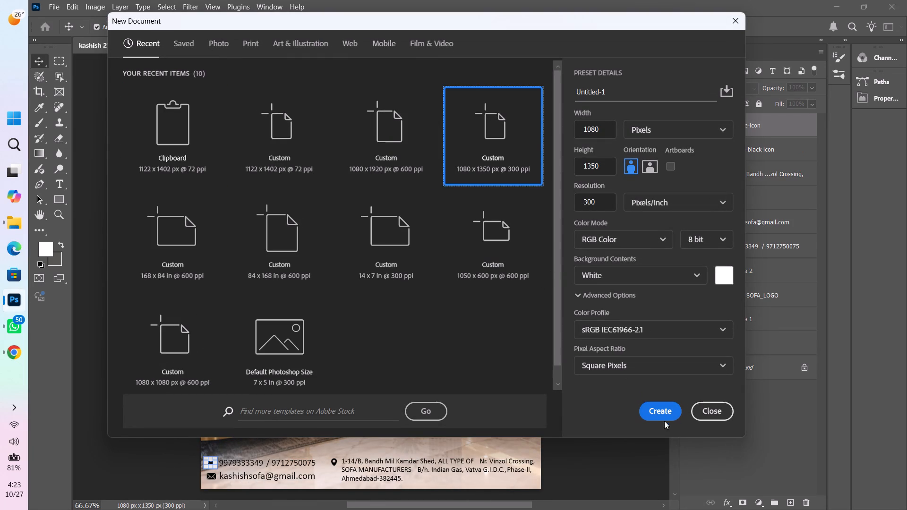
click(661, 413)
Paste the Events Management Sofa image and scale it to about 96.7% width and 95.15% height, leaving a thin strip below it.
key(ctrl+v)
key(space)
drag(426, 312, 412, 283)
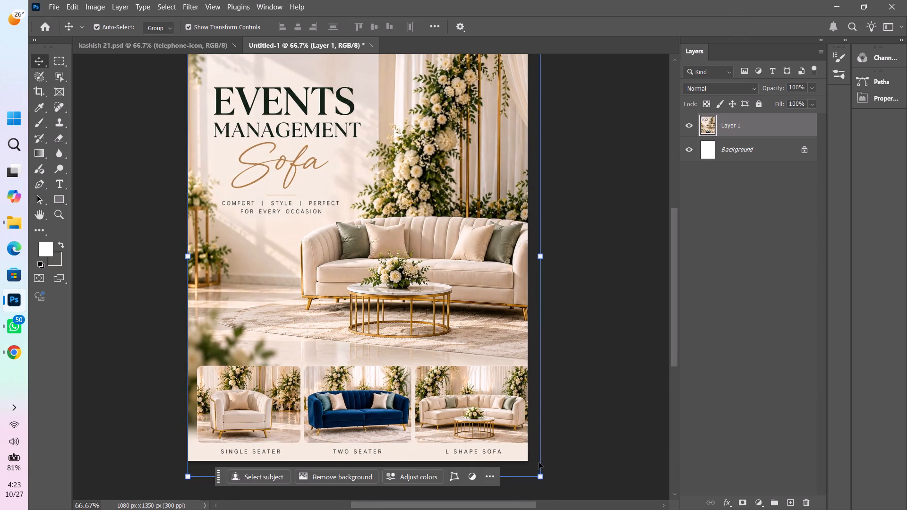
drag(546, 480, 531, 467)
shift+drag(357, 463, 357, 460)
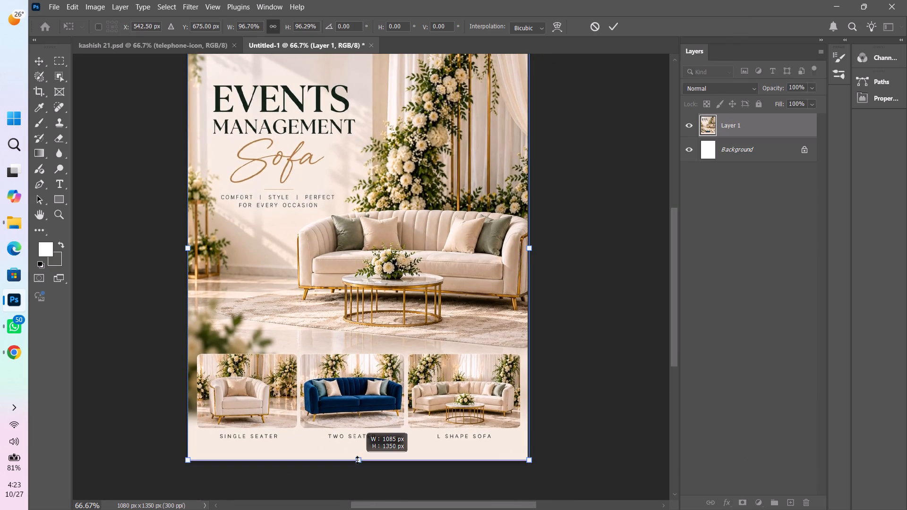
shift+drag(357, 460, 357, 456)
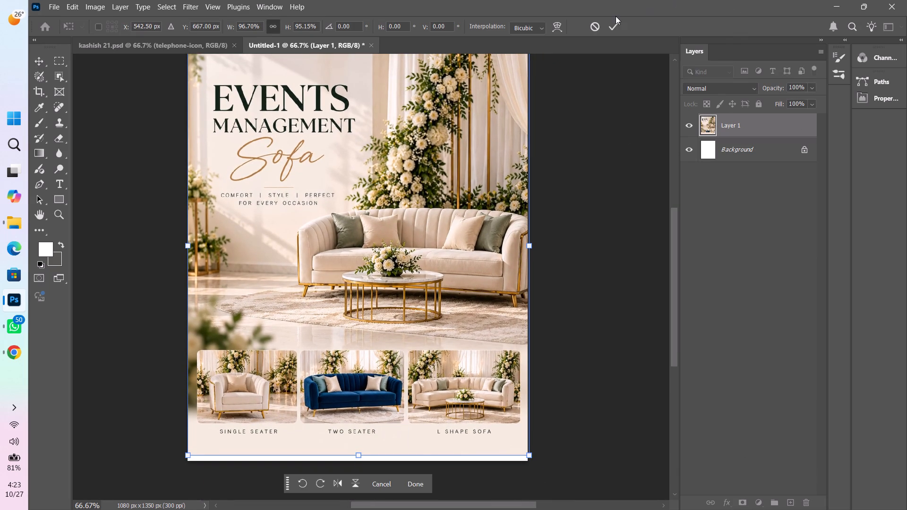
click(614, 22)
click(616, 212)
Draw a rectangle about 1107 x 91 px across the poster's bottom edge, covering the white strip.
key(space)
key(space)
key(space)
key(space)
key(space)
key(space)
key(space)
key(space)
key(space)
key(space)
key(space)
key(space)
key(space)
key(space)
key(space)
key(space)
key(space)
drag(481, 364, 483, 269)
key(space)
key(space)
key(space)
key(space)
key(space)
key(space)
key(space)
key(space)
key(space)
key(space)
key(space)
key(space)
key(space)
key(space)
key(space)
key(space)
key(space)
key(space)
key(space)
key(space)
drag(399, 221, 407, 314)
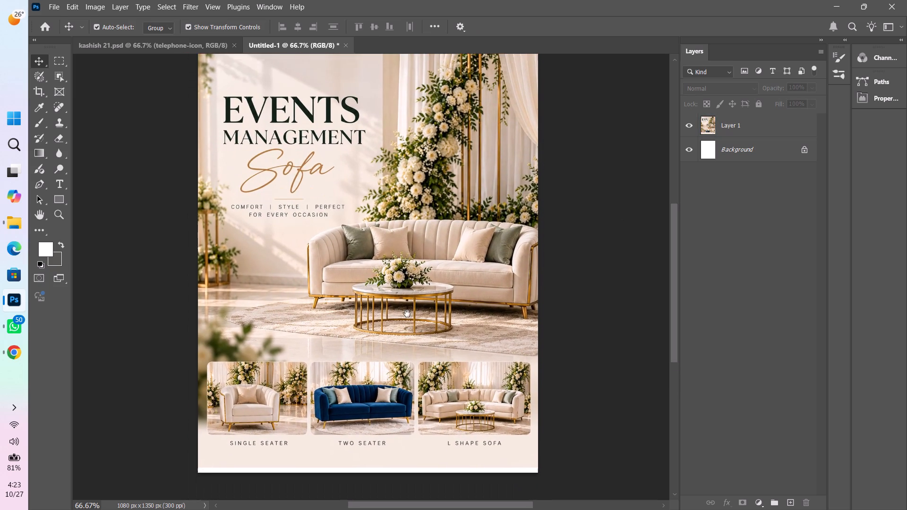
drag(407, 314, 407, 308)
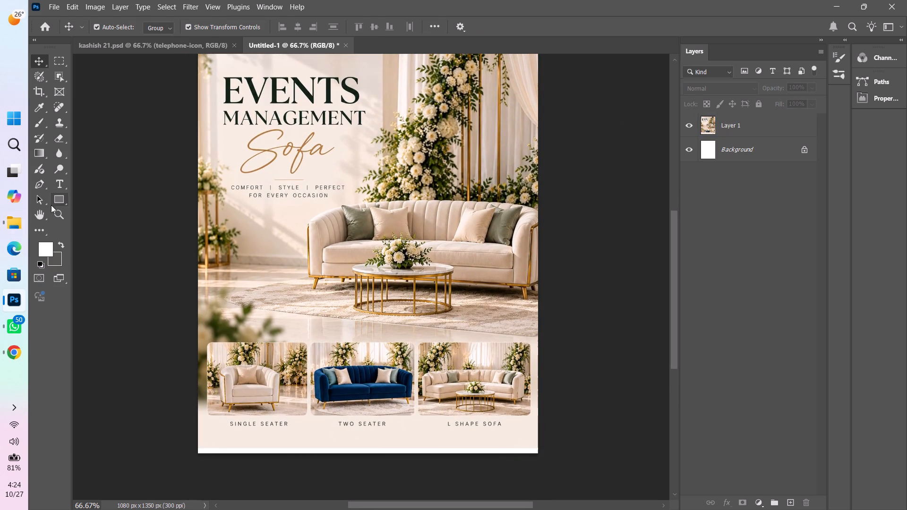
click(51, 205)
drag(199, 441, 537, 450)
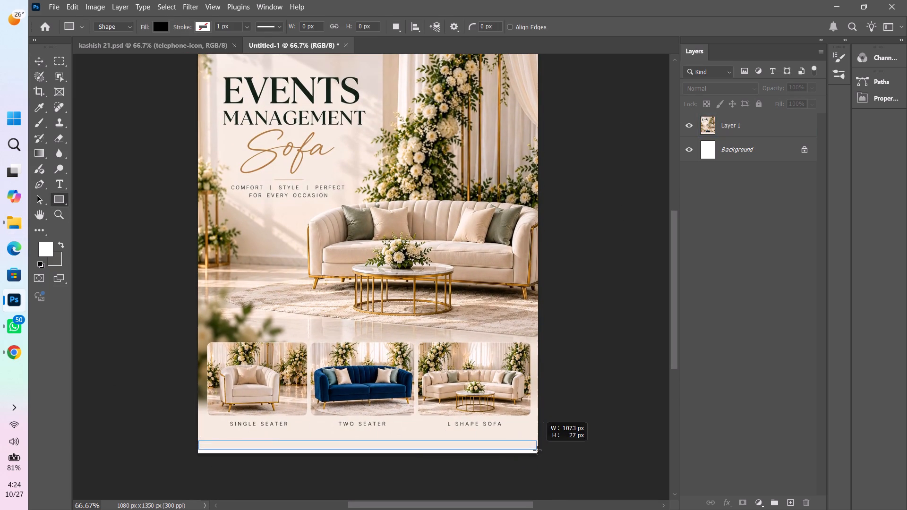
drag(537, 450, 547, 461)
drag(372, 440, 371, 432)
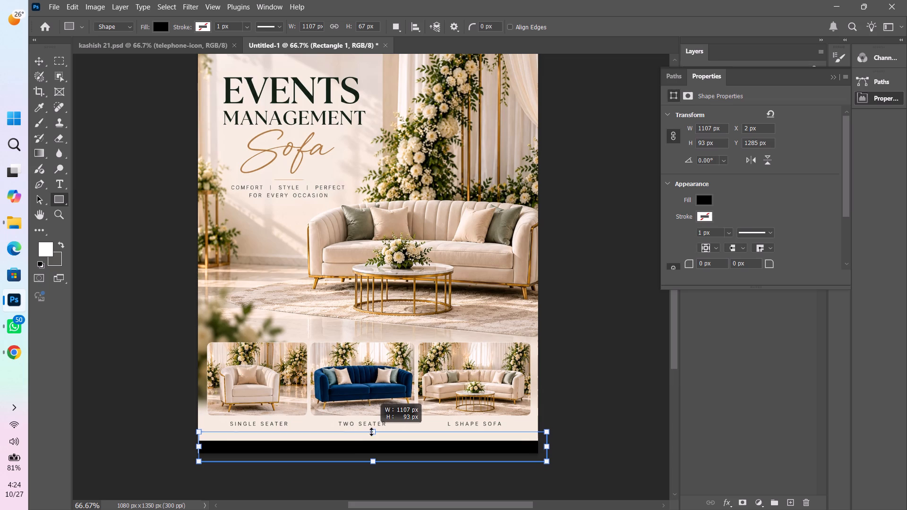
drag(371, 432, 371, 432)
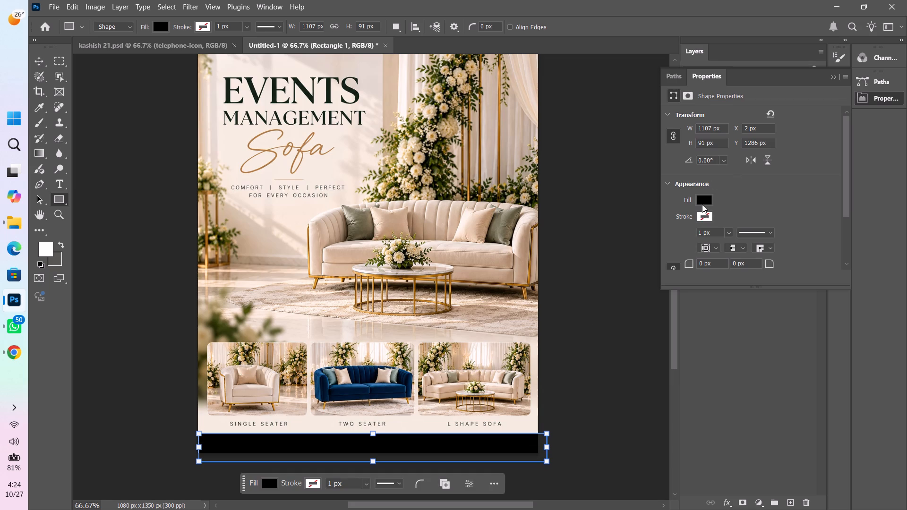
Fill the bottom rectangle with the light beige sampled from the background beside the sofa captions.
click(703, 201)
click(693, 259)
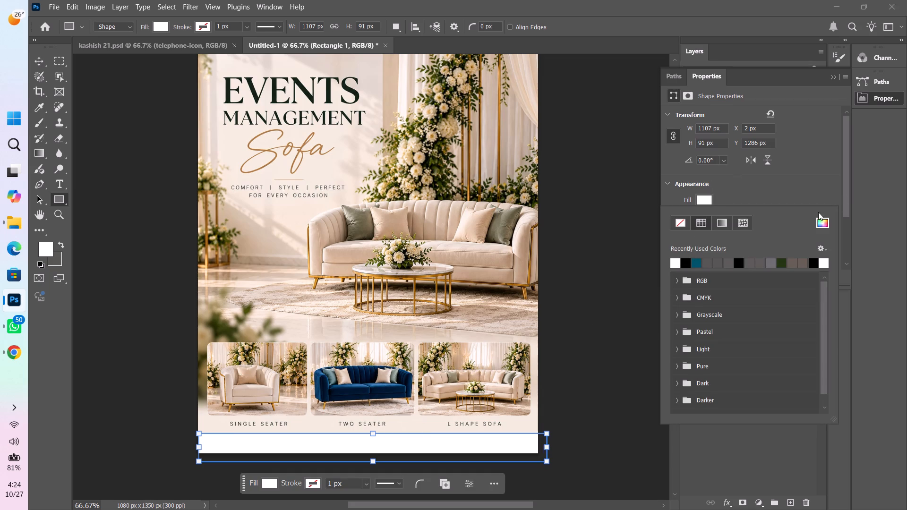
click(824, 226)
click(420, 424)
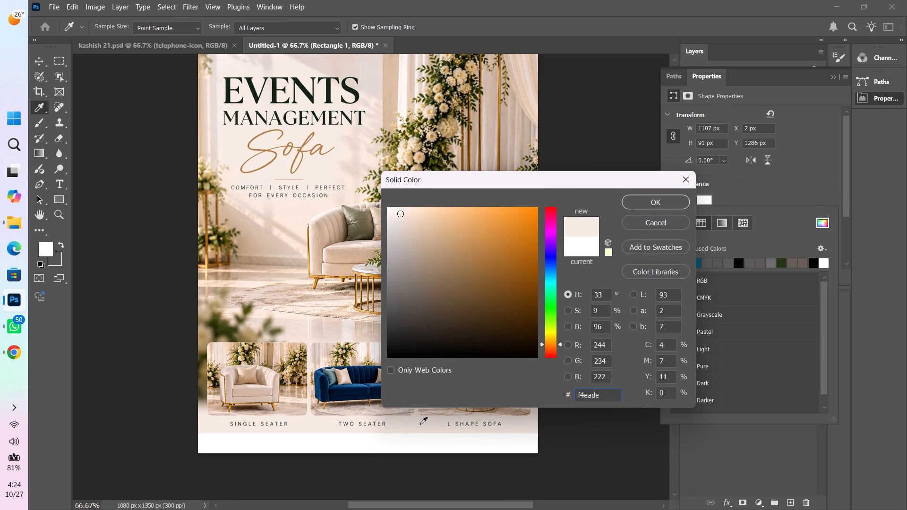
click(650, 204)
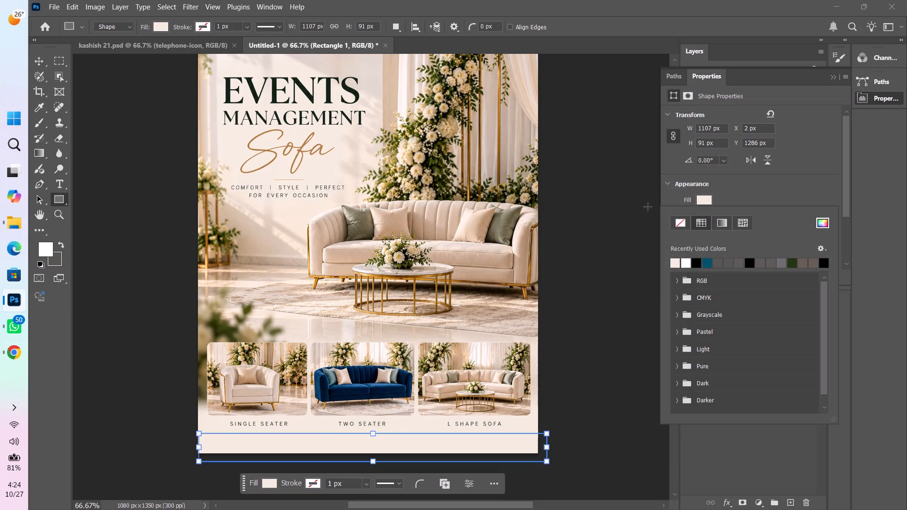
key(v)
click(609, 318)
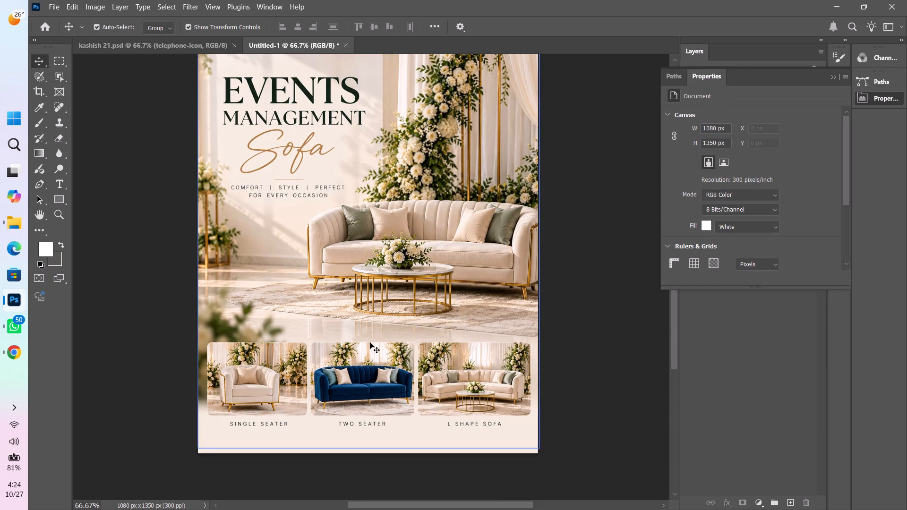
Copy the layers from Rectangle 1 up to telephone-icon, including logo and contact details, from kashish 21 into the Events Management poster.
click(139, 51)
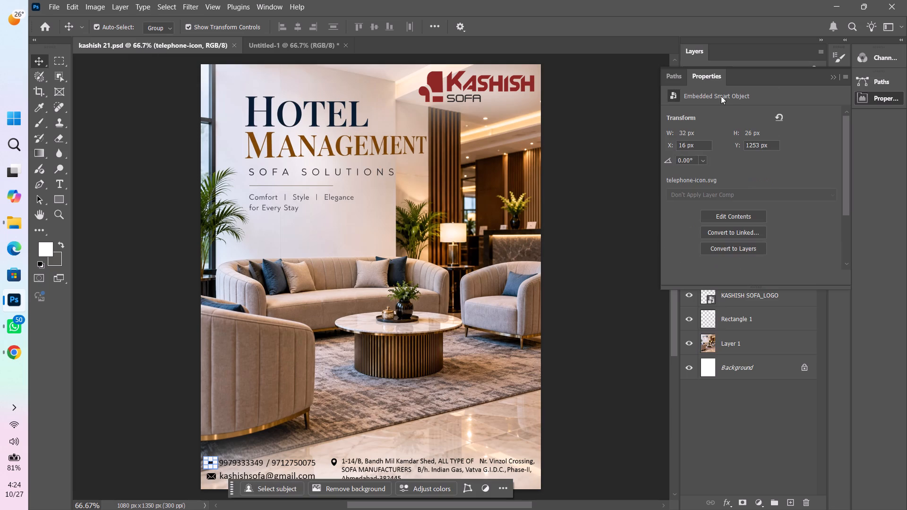
click(510, 87)
click(515, 83)
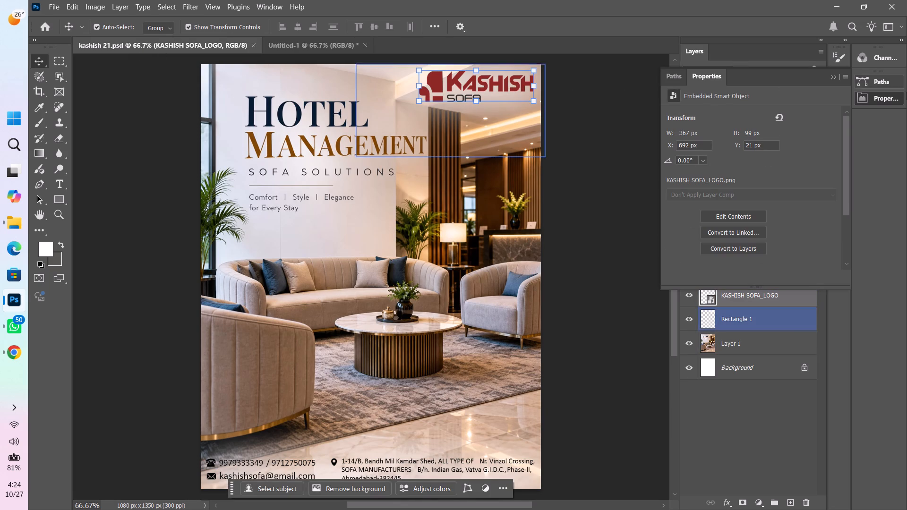
click(830, 76)
click(830, 76)
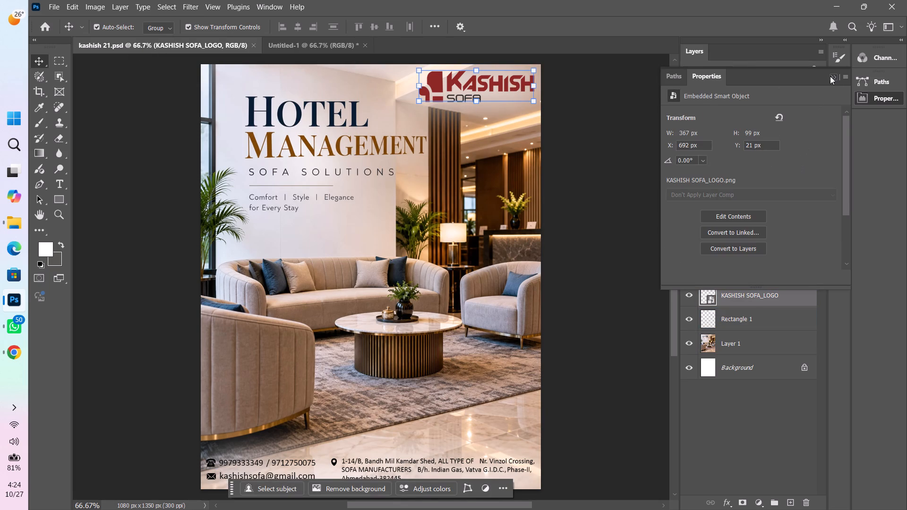
click(757, 315)
shift+click(773, 125)
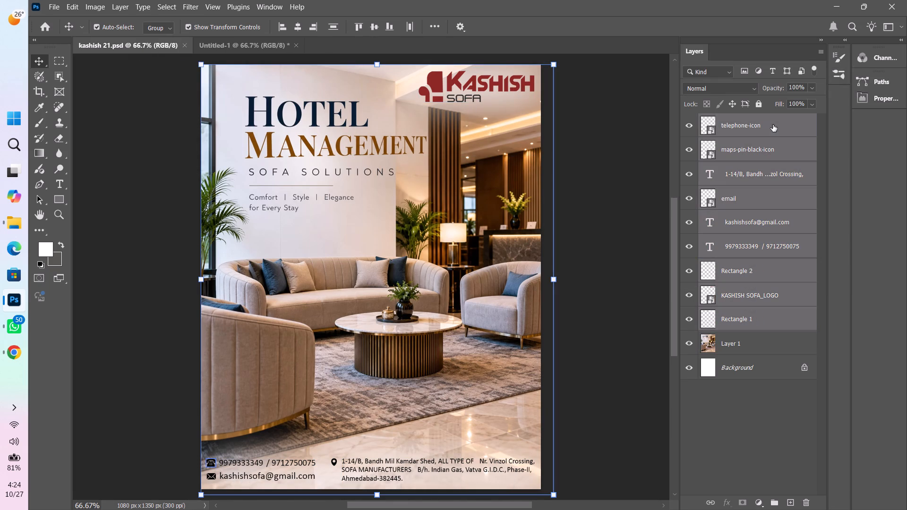
key(ctrl+c)
ctrl+click(275, 45)
key(ctrl+v)
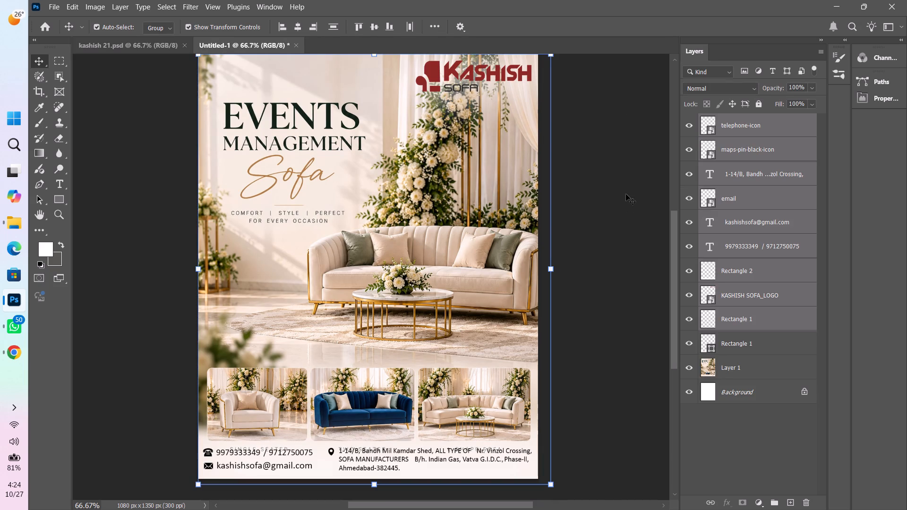
Nudge the pasted logo and contact layers slightly down on the poster.
key(shift+Down)
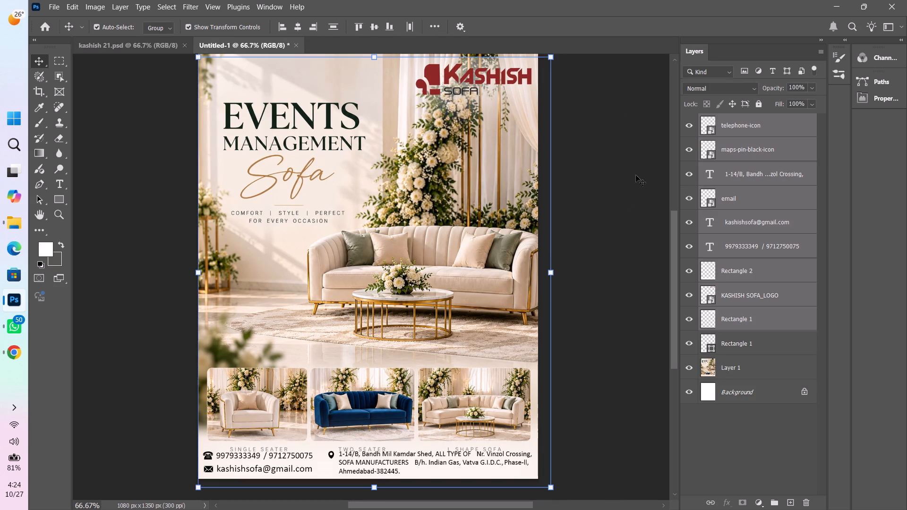
click(641, 155)
Toggle the visibility of the two Rectangle 1 layers to compare the poster with and without them.
click(737, 341)
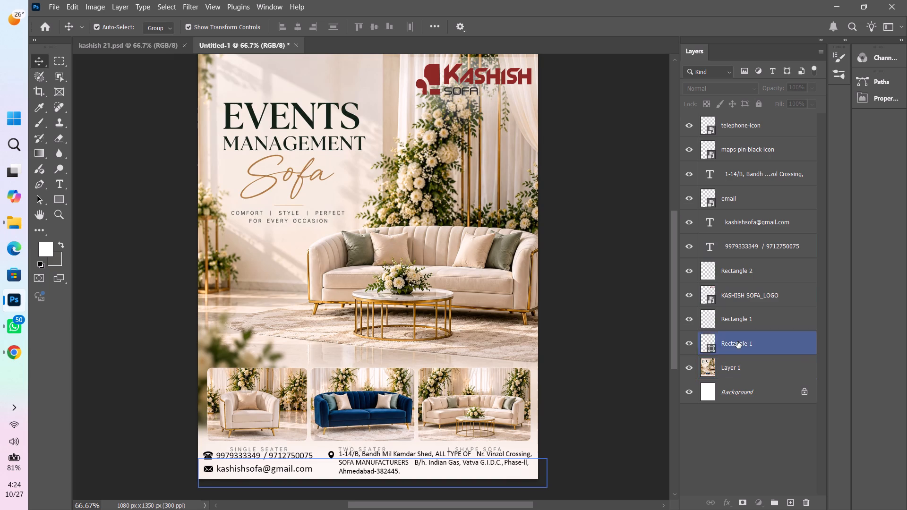
click(683, 317)
click(683, 317)
click(684, 317)
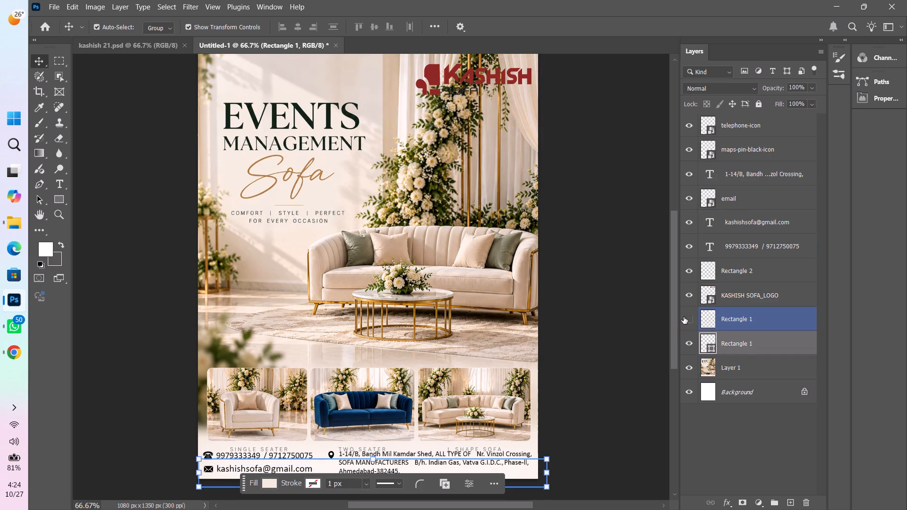
click(684, 317)
click(684, 317)
click(684, 317)
click(684, 317)
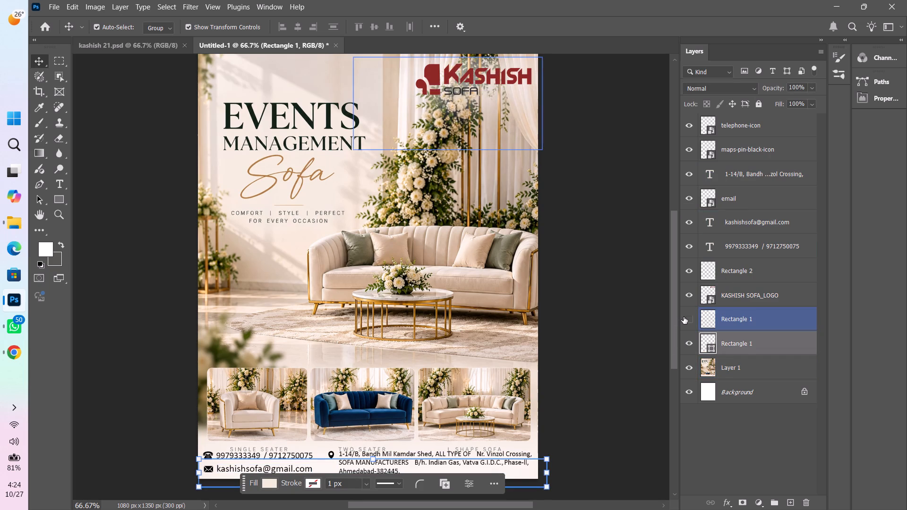
click(689, 341)
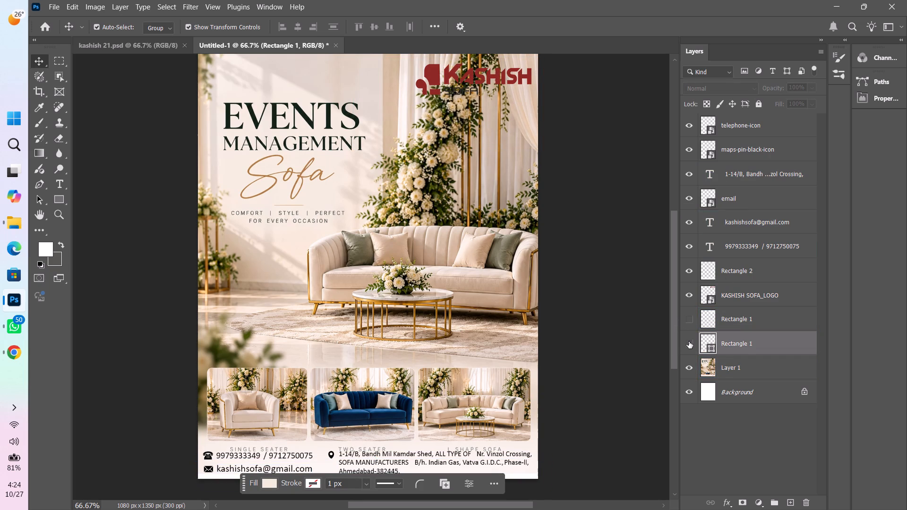
click(689, 341)
click(689, 341)
Delete the pasted Rectangle 2 layer that lies behind the contact details.
key(space)
key(space)
key(space)
key(space)
key(space)
key(space)
key(space)
key(space)
key(space)
key(space)
key(space)
key(space)
key(space)
key(space)
key(space)
key(space)
key(space)
key(space)
key(space)
key(space)
drag(603, 415, 603, 383)
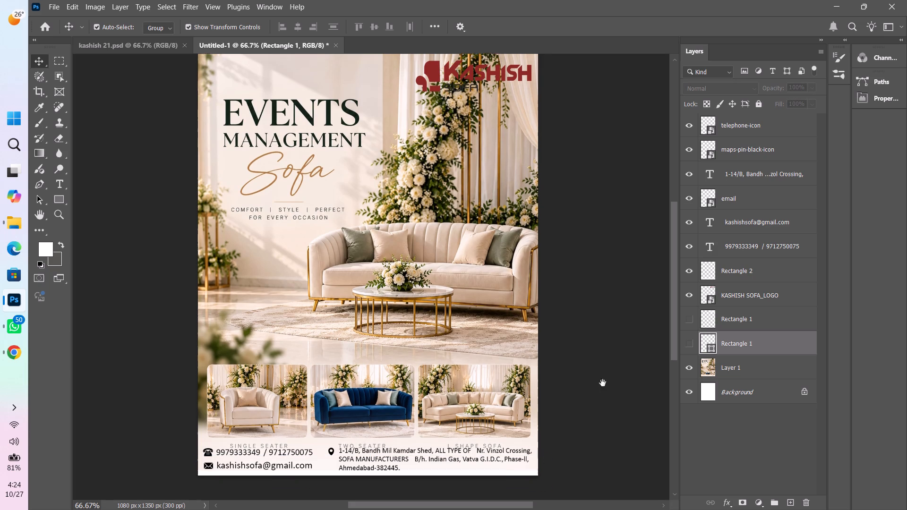
drag(603, 383, 609, 324)
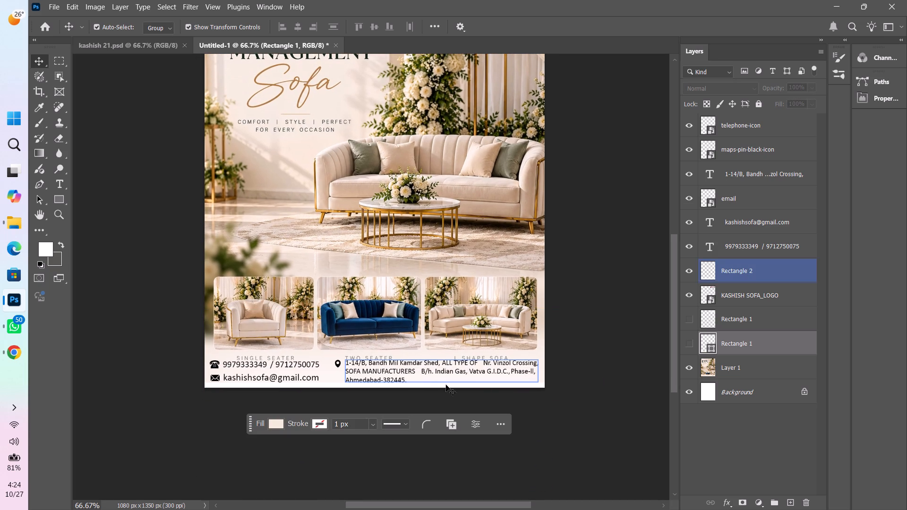
click(772, 273)
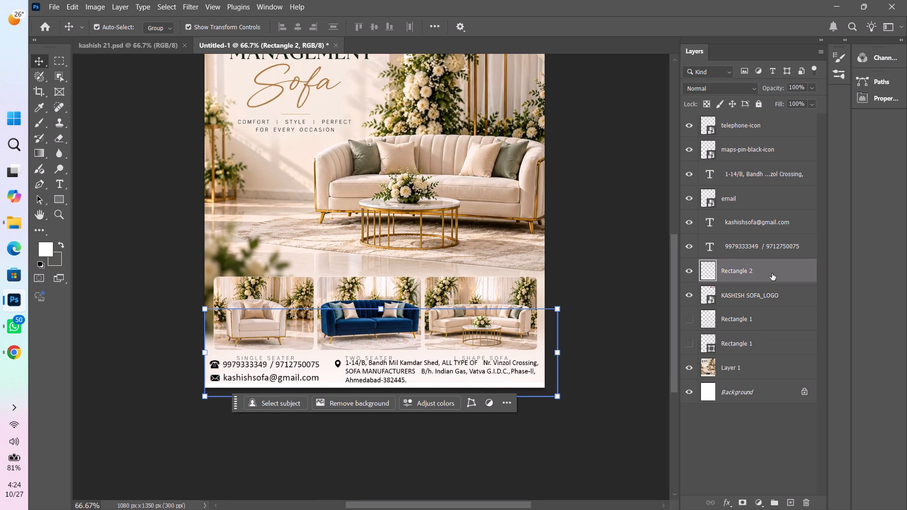
key(Delete)
Show both Rectangle 1 layers again.
click(685, 319)
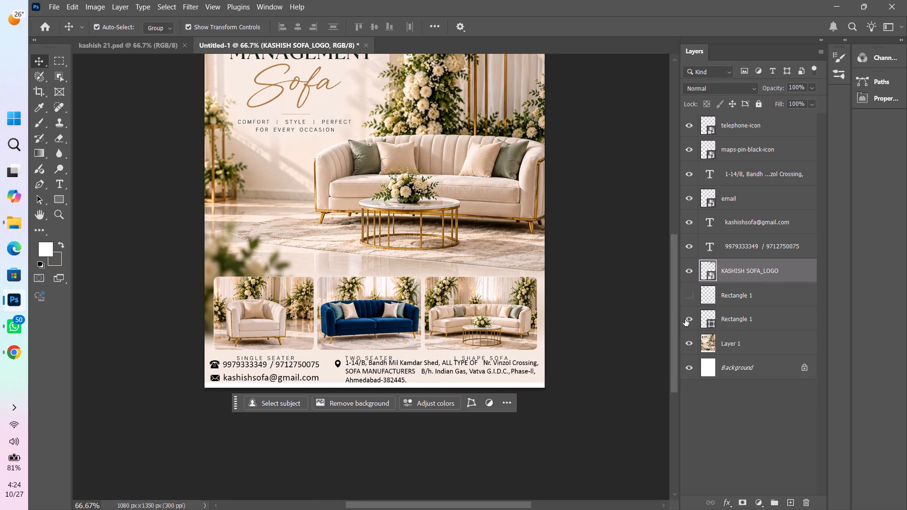
click(692, 291)
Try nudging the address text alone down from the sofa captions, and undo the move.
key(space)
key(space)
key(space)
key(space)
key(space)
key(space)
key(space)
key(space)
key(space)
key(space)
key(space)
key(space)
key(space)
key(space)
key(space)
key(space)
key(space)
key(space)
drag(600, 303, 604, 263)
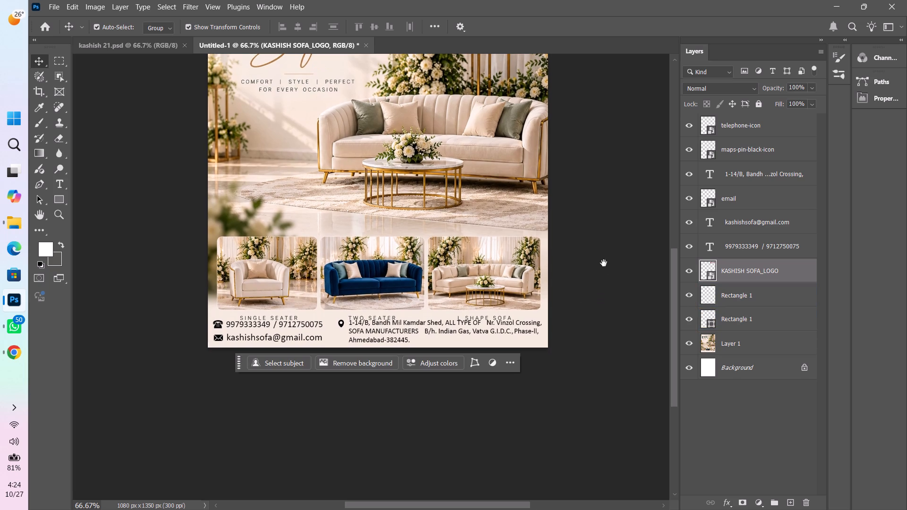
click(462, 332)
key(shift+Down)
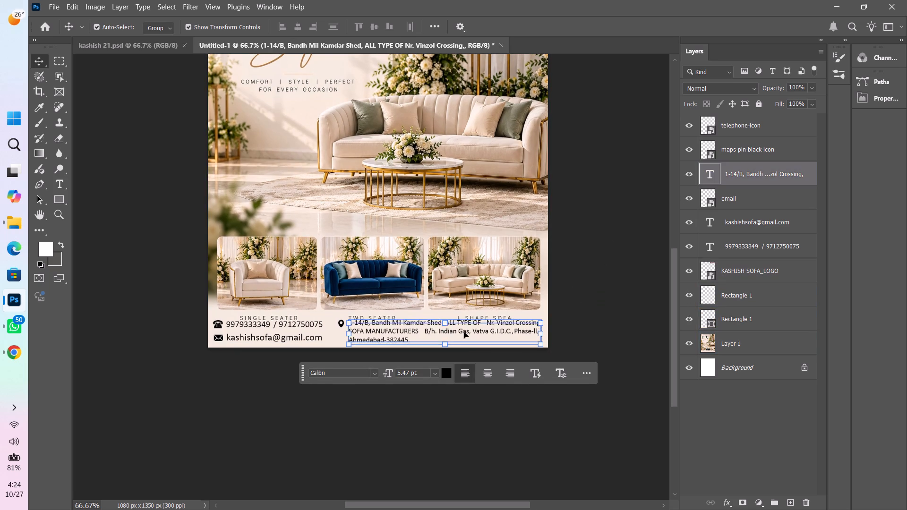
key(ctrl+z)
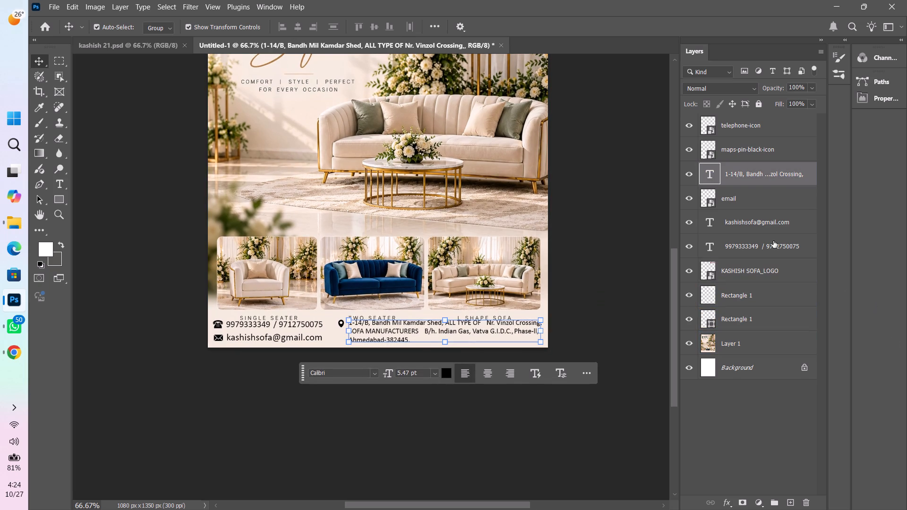
Nudge all the contact text and icon layers, from the phone number up to telephone-icon, slightly down, clear of the sofa captions.
click(773, 241)
shift+click(771, 125)
key(shift+Down)
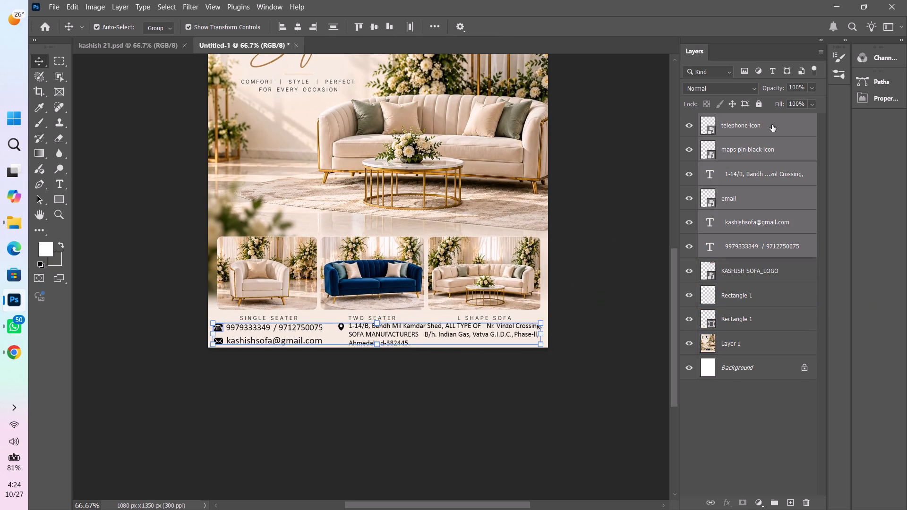
click(621, 183)
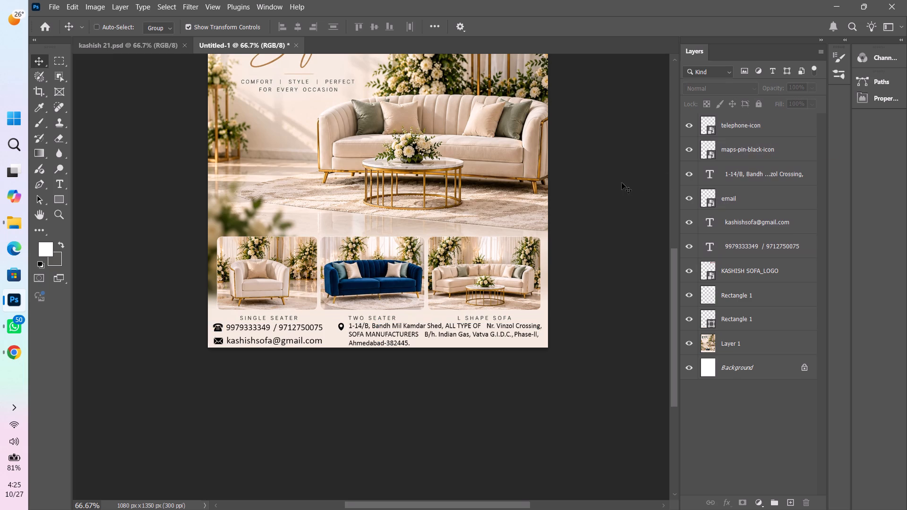
Shrink Layer 1 vertically from its bottom edge to about 98.6% height, lifting the sofa captions clear of the contact details.
key(ctrl+0)
key(space)
key(space)
key(space)
key(space)
key(space)
key(space)
key(space)
key(space)
key(space)
key(space)
drag(538, 263, 523, 184)
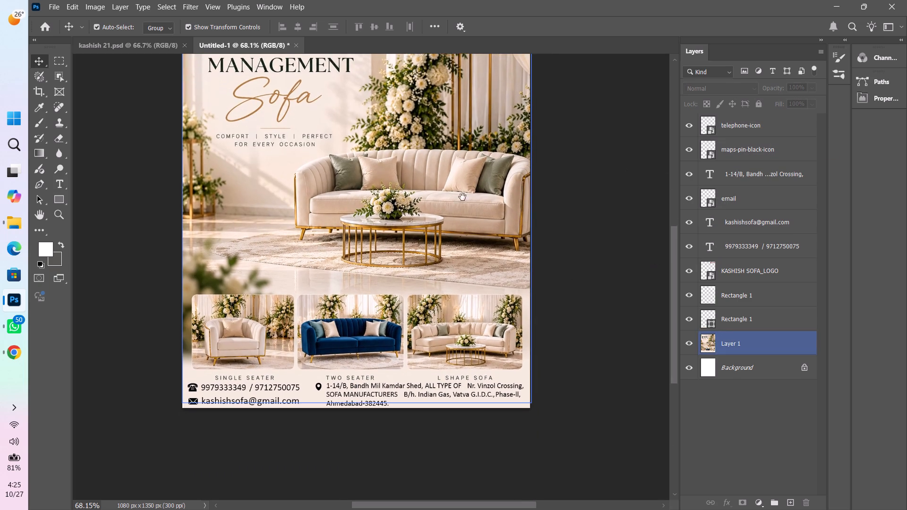
click(462, 197)
key(ctrl+t)
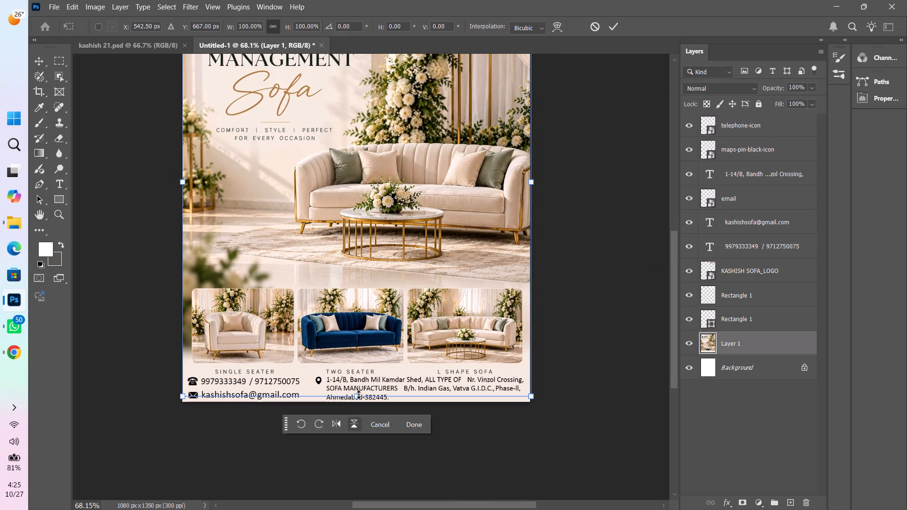
shift+drag(359, 394, 358, 388)
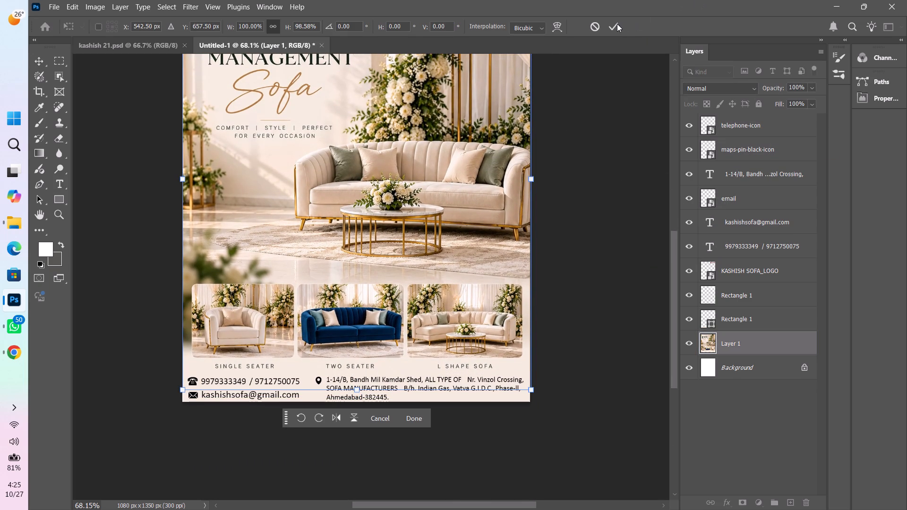
click(617, 24)
click(620, 175)
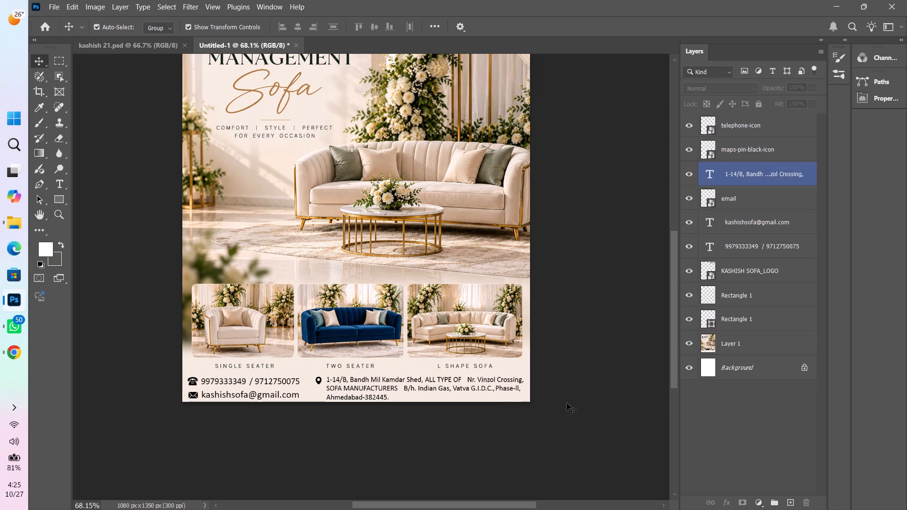
click(601, 338)
key(ctrl+0)
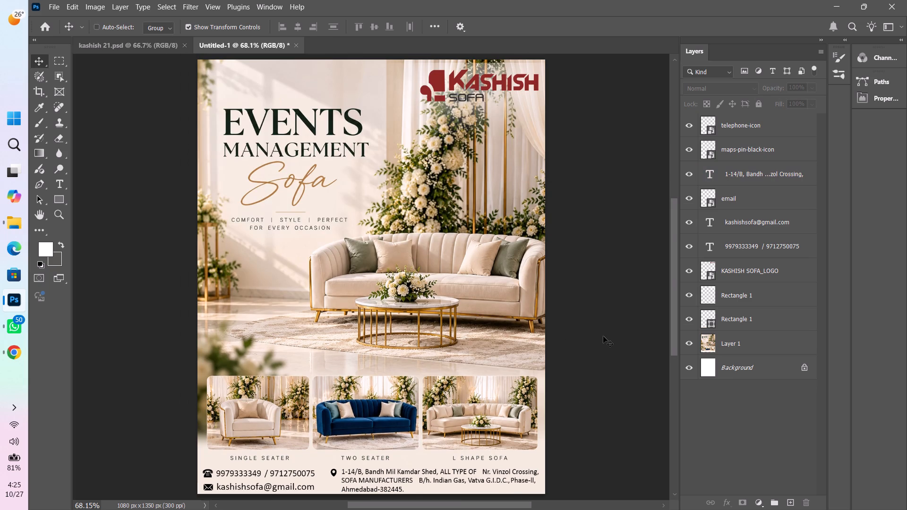
Nudge the upper Rectangle 1 layer behind the Kashish Sofa logo slightly up to the poster's top edge.
click(496, 102)
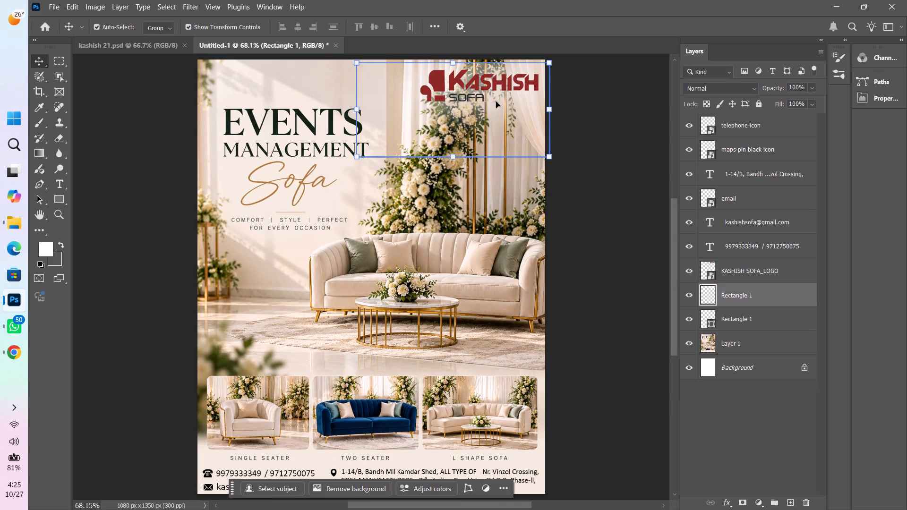
key(shift+Up)
key(shift+Up)
key(shift+Down)
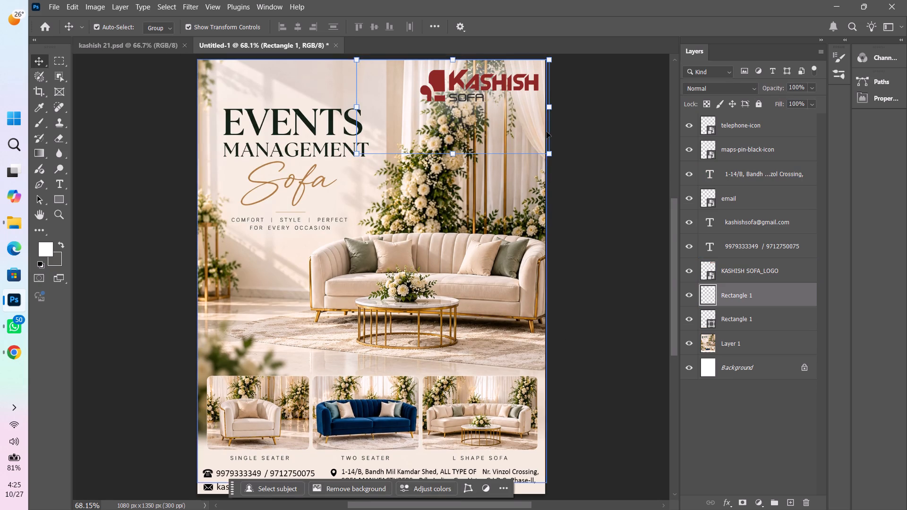
click(602, 149)
key(ctrl+0)
Save the poster as a Photoshop file named kashish 22 in the Downloads > posts > kashish folder.
key(ctrl+s)
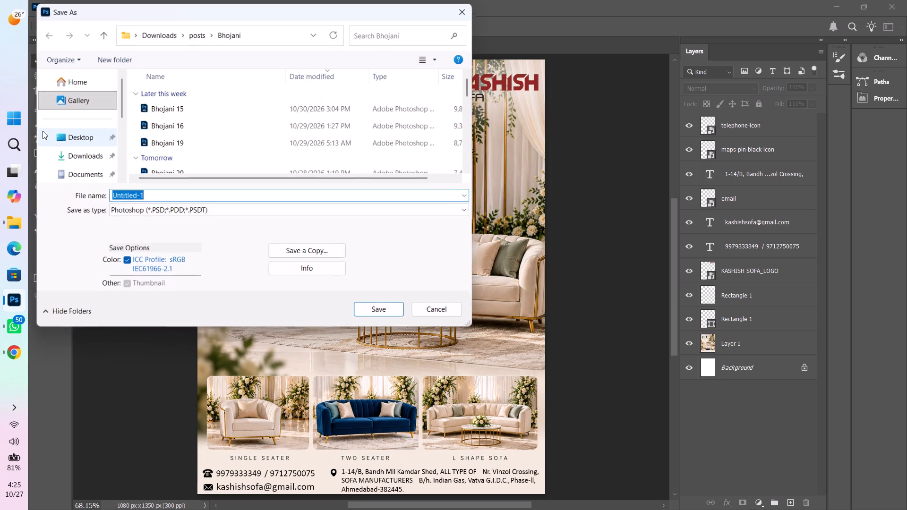
click(61, 162)
double_click(197, 109)
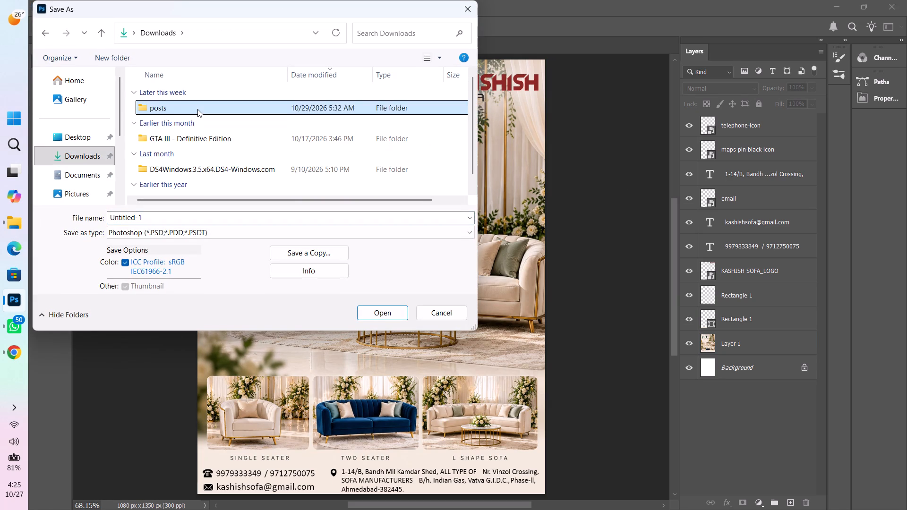
key(k)
double_click(236, 86)
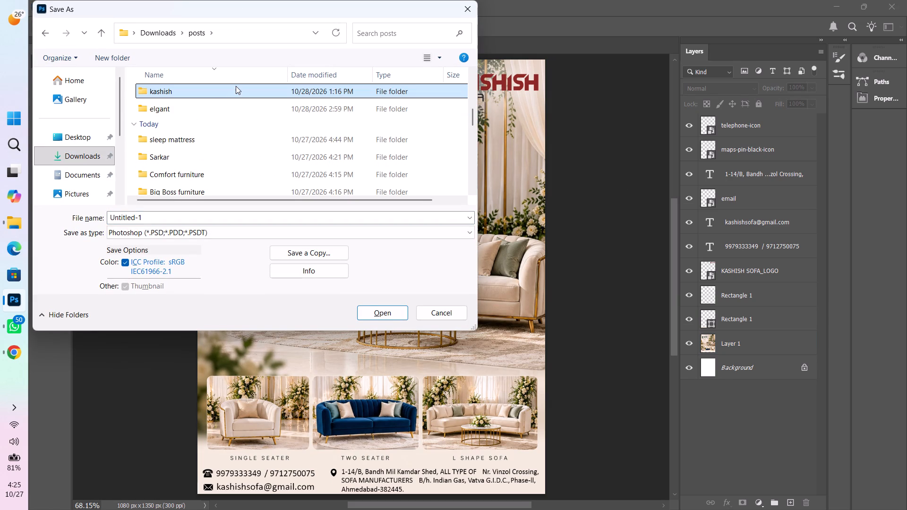
click(176, 140)
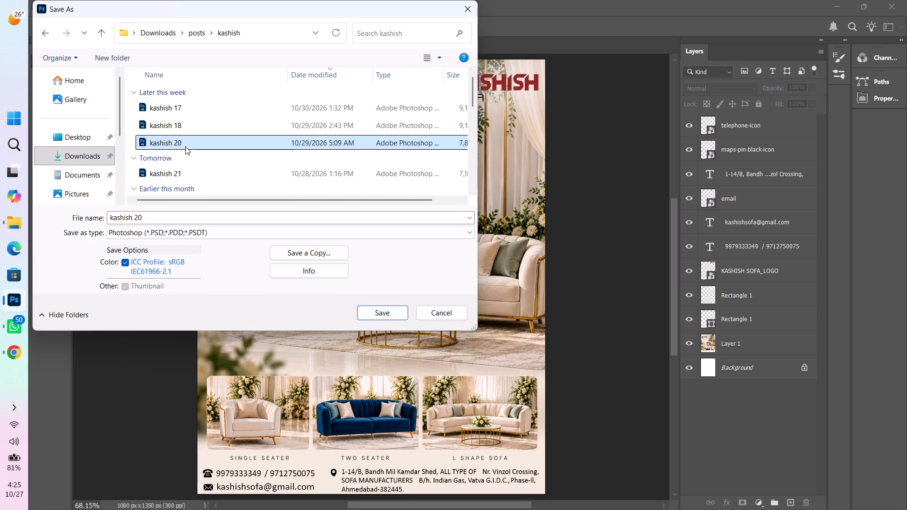
click(199, 170)
scroll(209, 160, down, 2)
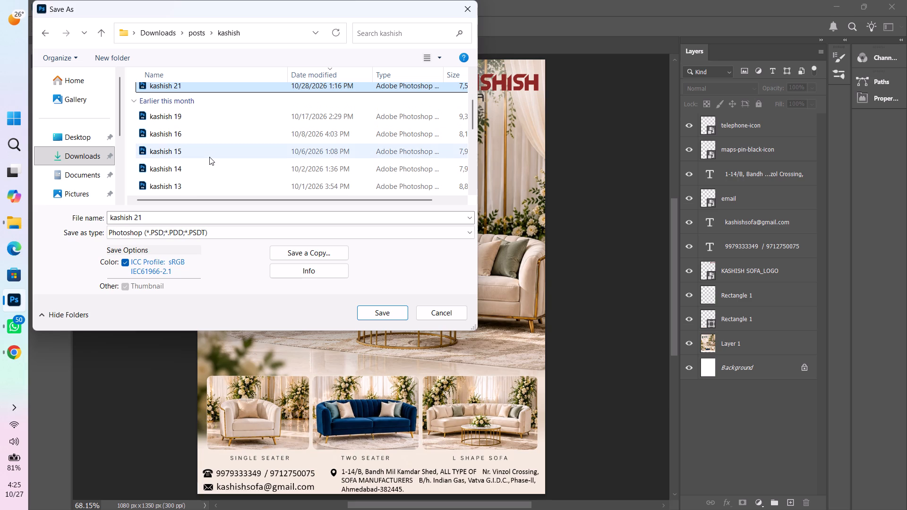
triple_click(159, 212)
triple_click(157, 213)
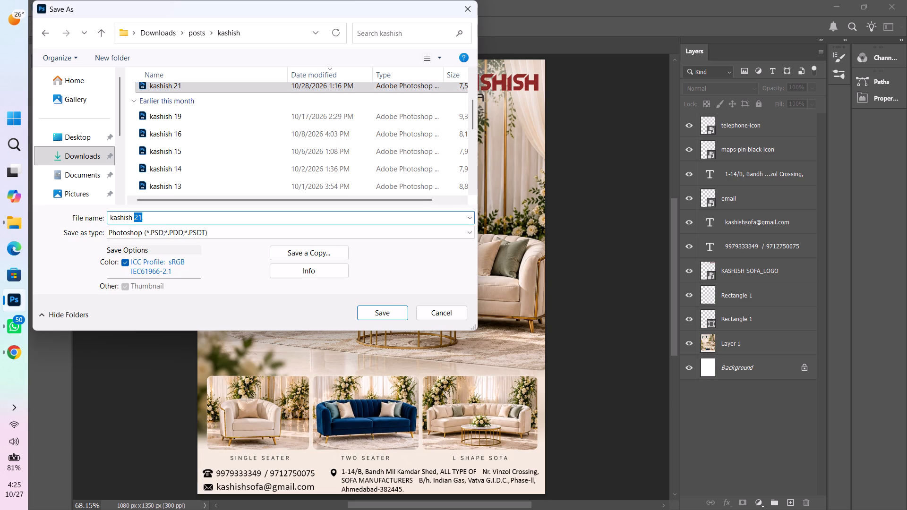
key(BackSpace)
key(2)
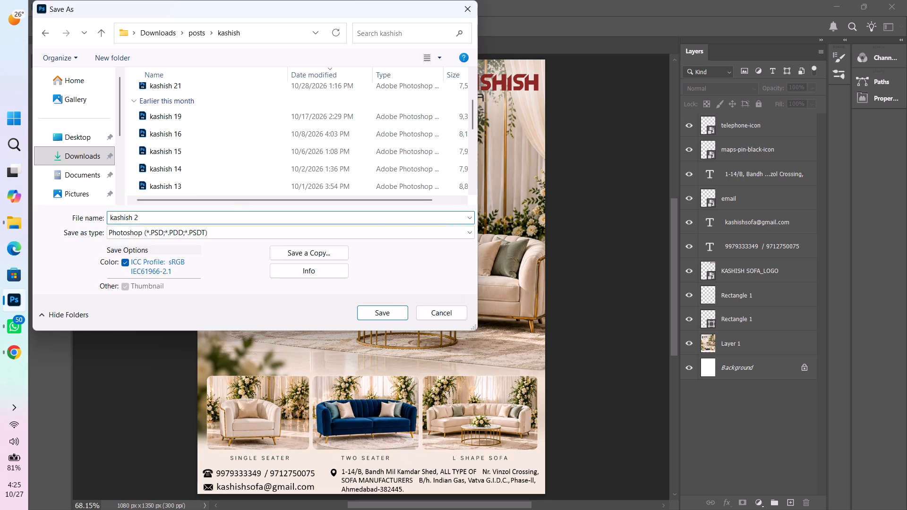
key(Return)
key(Return)
Save a JPEG copy of the poster as kashish 22 in the kashish folder at quality 12.
key(ctrl+alt+s)
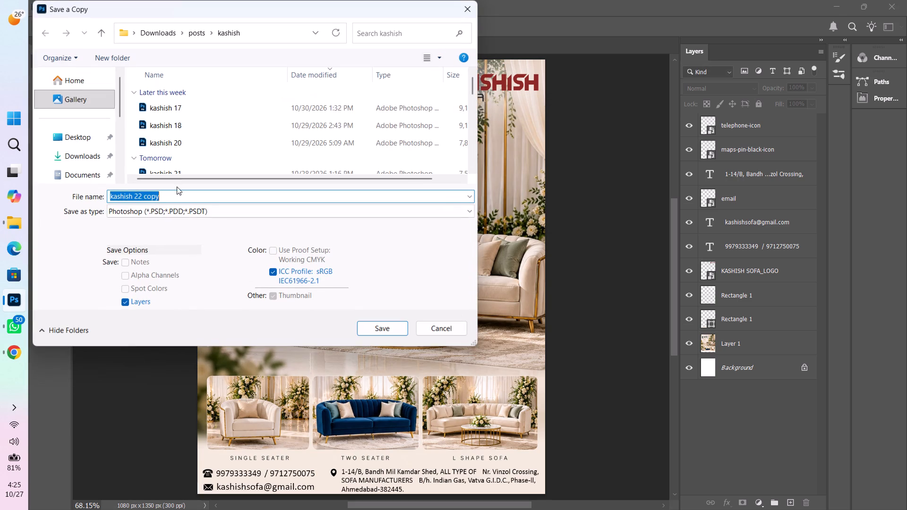
click(176, 200)
click(176, 196)
key(BackSpace)
key(BackSpace)
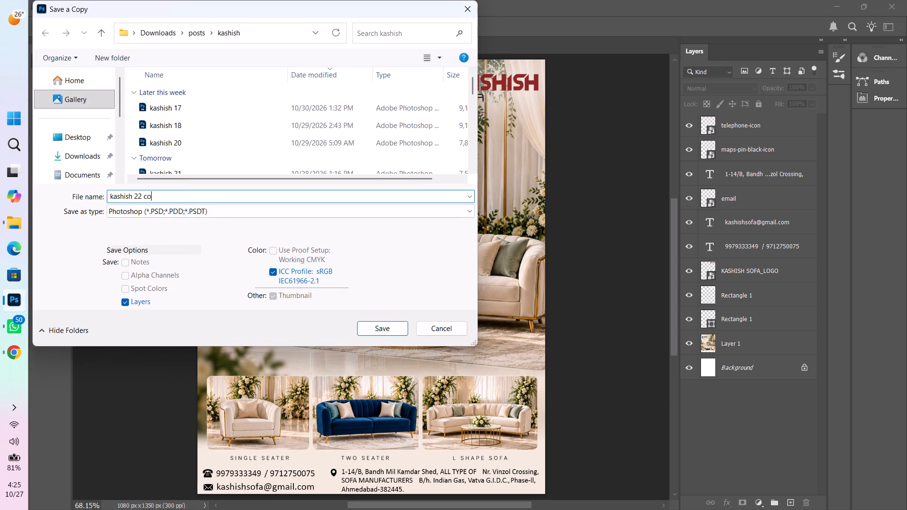
key(BackSpace)
key(BackSpace)
key(BackSpace)
click(209, 254)
click(232, 211)
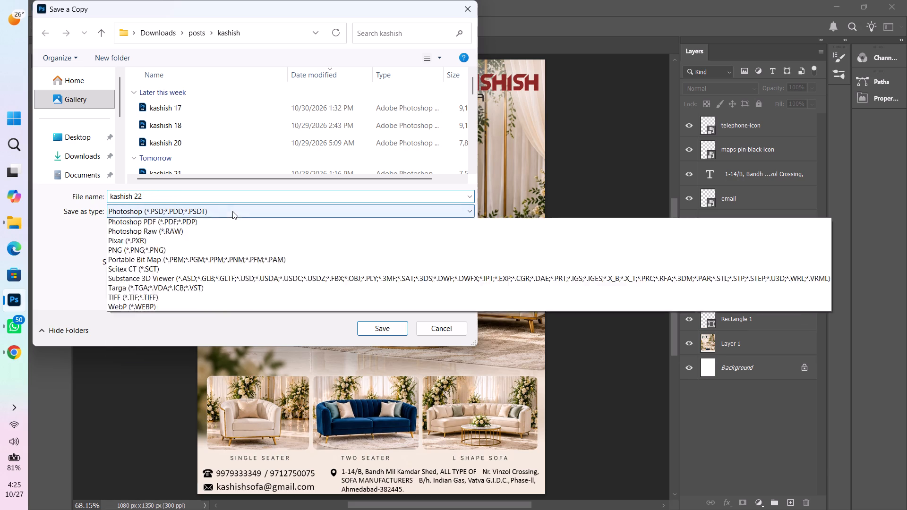
click(196, 313)
click(388, 328)
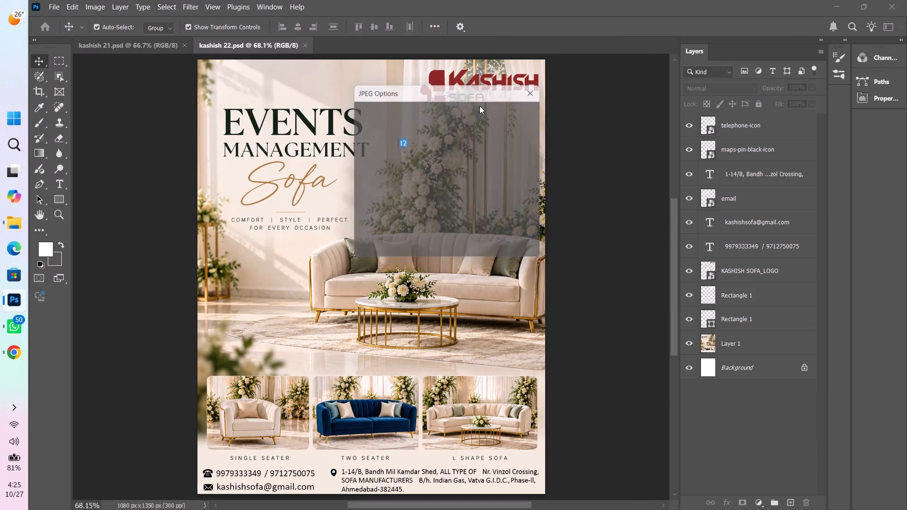
click(513, 108)
Switch to File Explorer and copy the kashish 22 JPEG from the kashish folder.
click(16, 227)
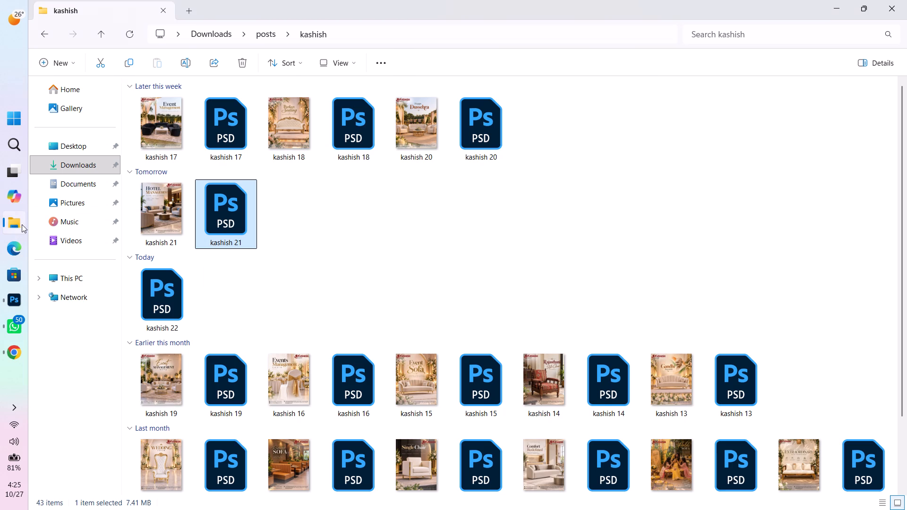
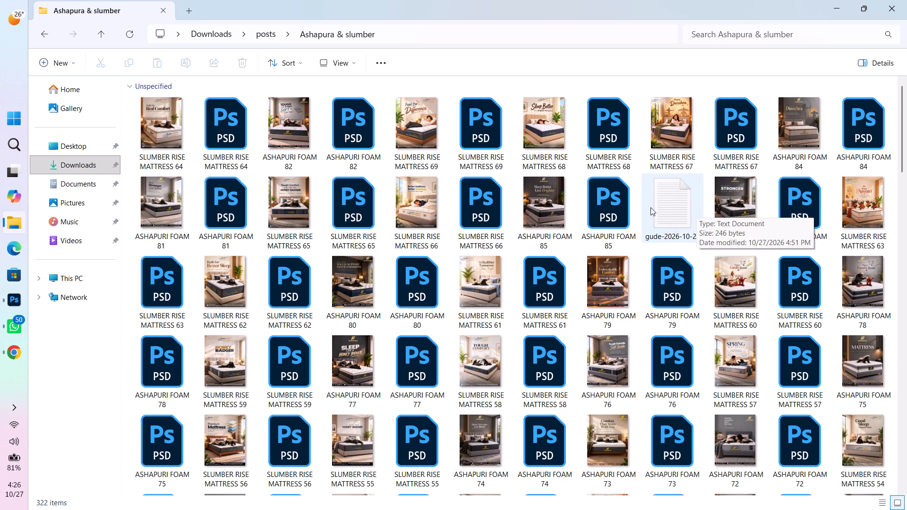
double_click(610, 204)
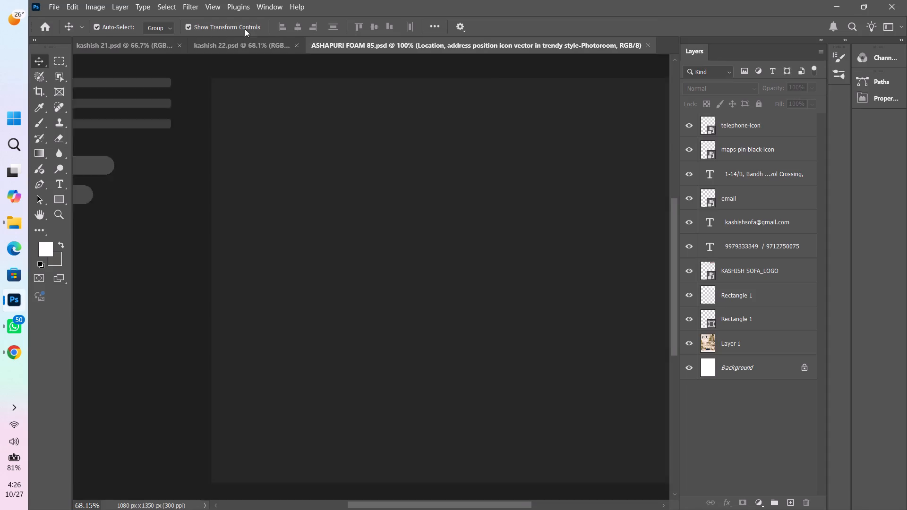
Close the kashish 21 and kashish 22 documents.
click(181, 46)
click(181, 46)
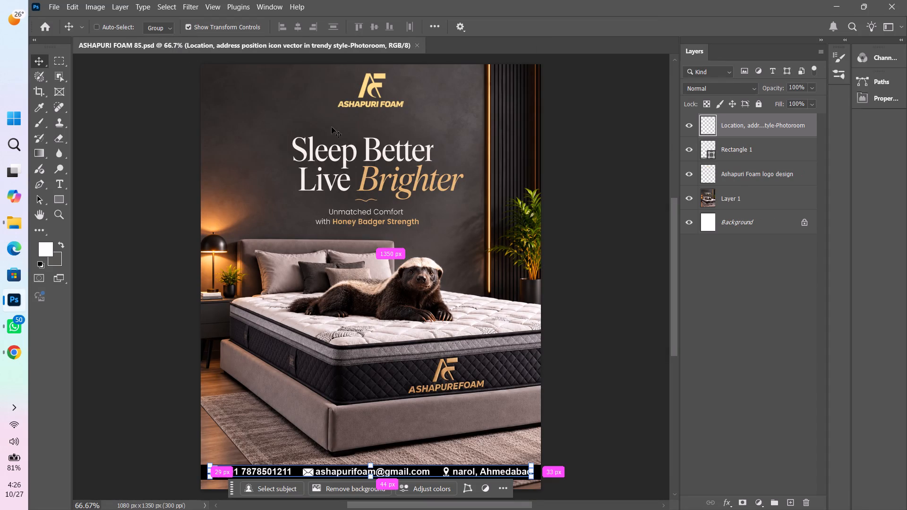
Create a 1080 x 1350 px document at 300 ppi and paste the copied mattress image into it.
key(ctrl+n)
click(384, 145)
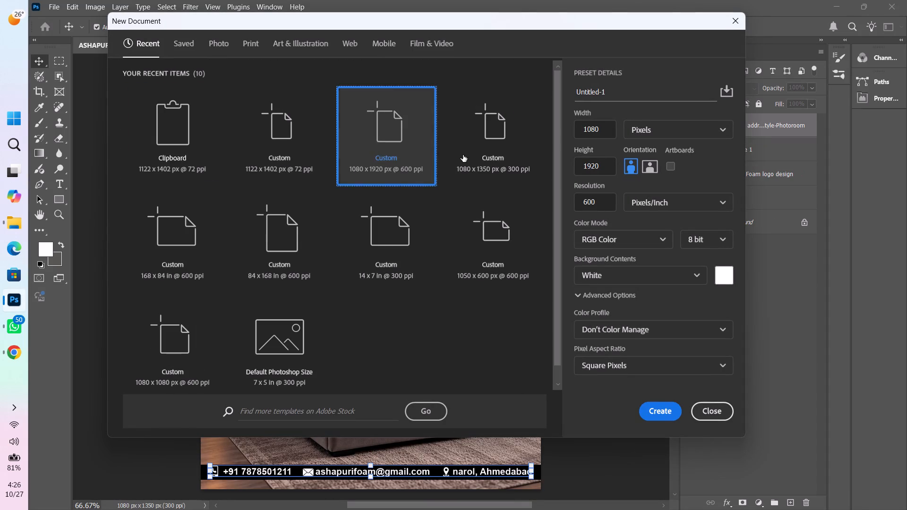
click(500, 154)
click(667, 416)
key(ctrl+v)
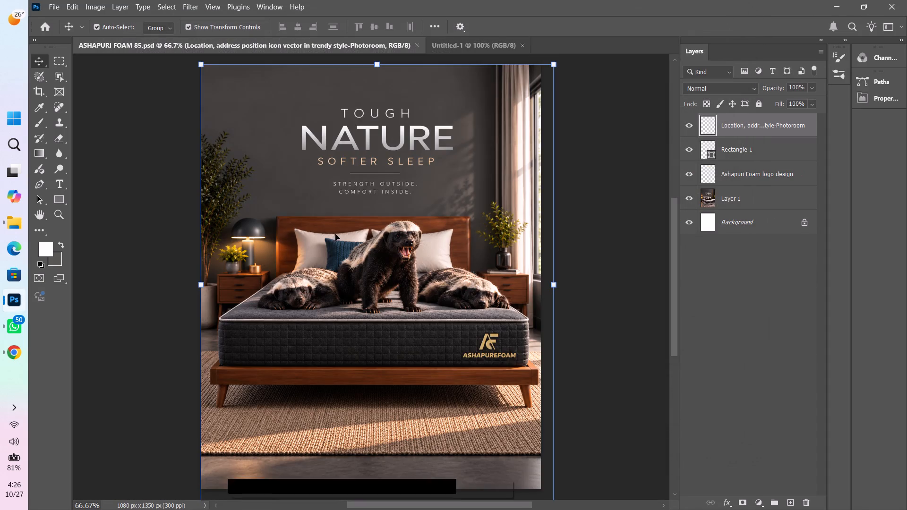
Scale the pasted mattress image to about 96.46% so its width fits the canvas.
key(space)
drag(453, 327, 443, 297)
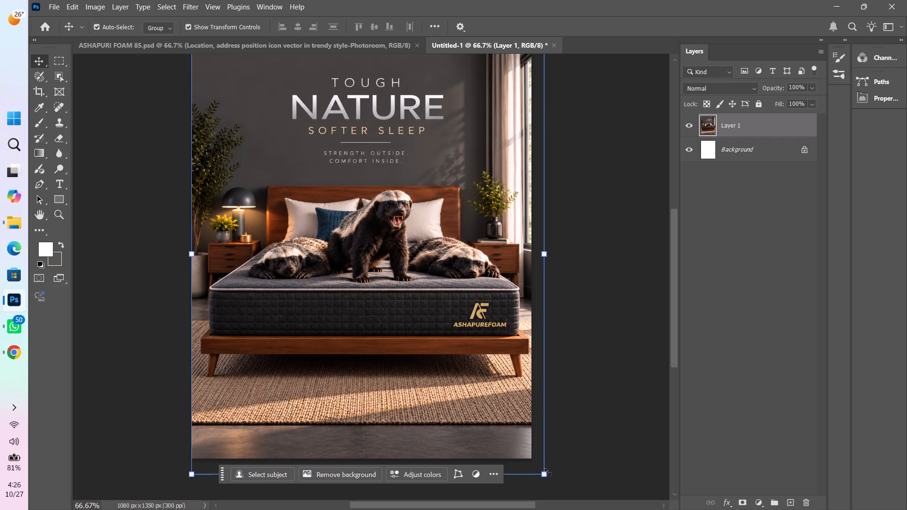
drag(548, 474, 534, 459)
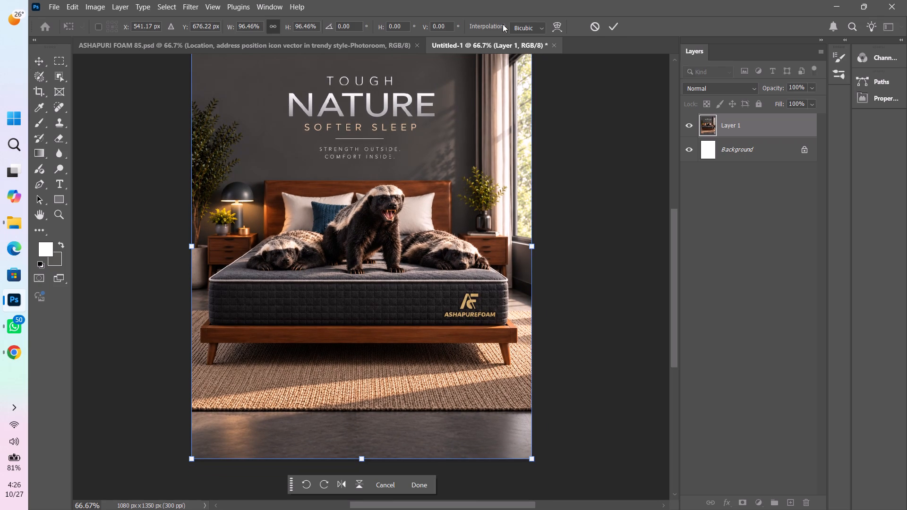
click(614, 21)
key(space)
key(space)
key(space)
key(space)
key(space)
key(space)
key(space)
key(space)
key(space)
key(space)
click(621, 170)
drag(447, 158, 454, 218)
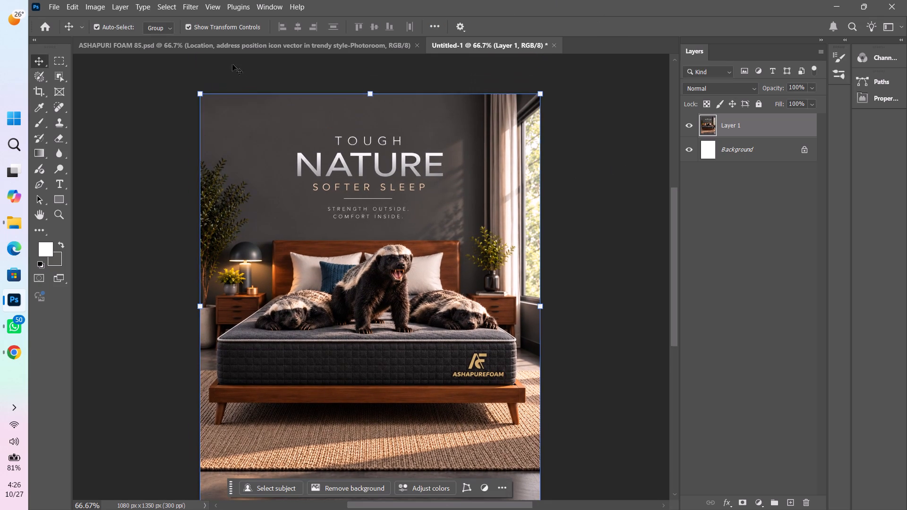
click(151, 215)
Copy the Ashapuri Foam logo, Rectangle 1 and contact-details layers from ASHAPURI FOAM 85 into the new mattress poster.
click(235, 45)
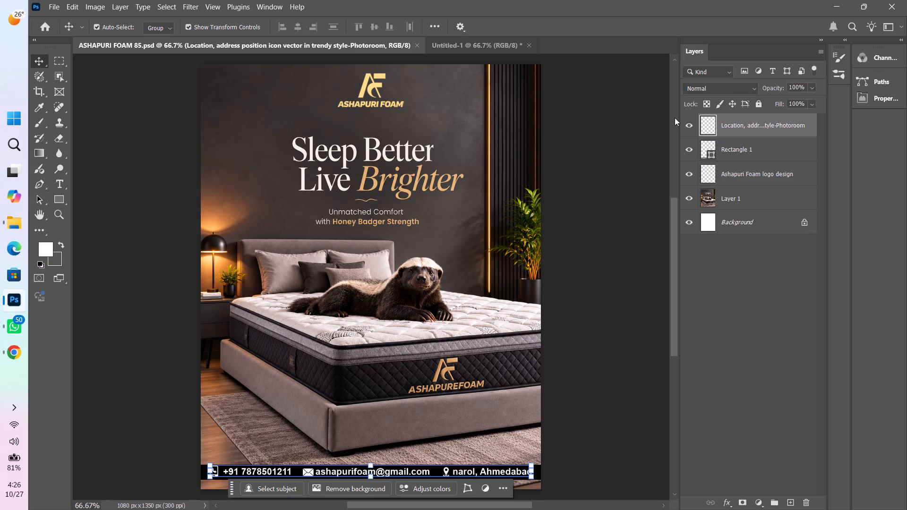
click(747, 174)
shift+click(758, 127)
key(ctrl+c)
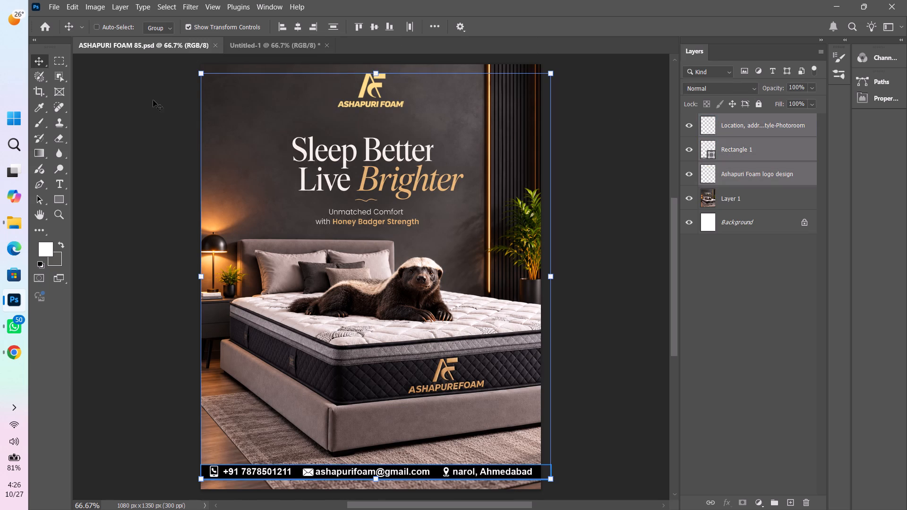
ctrl+click(309, 43)
key(ctrl+v)
click(624, 225)
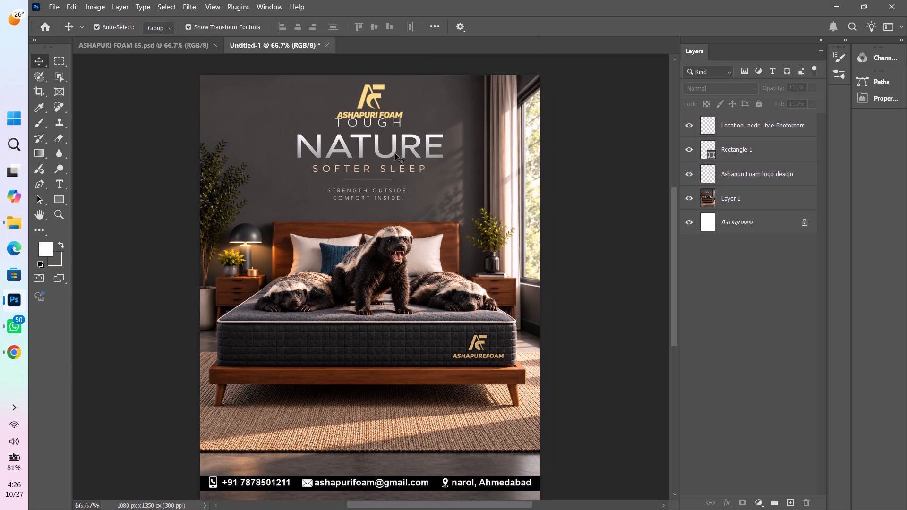
Move the Ashapuri Foam logo about 406 px left into the poster's upper-left corner, clear of the headline, and nudge it up and left.
drag(377, 98, 252, 107)
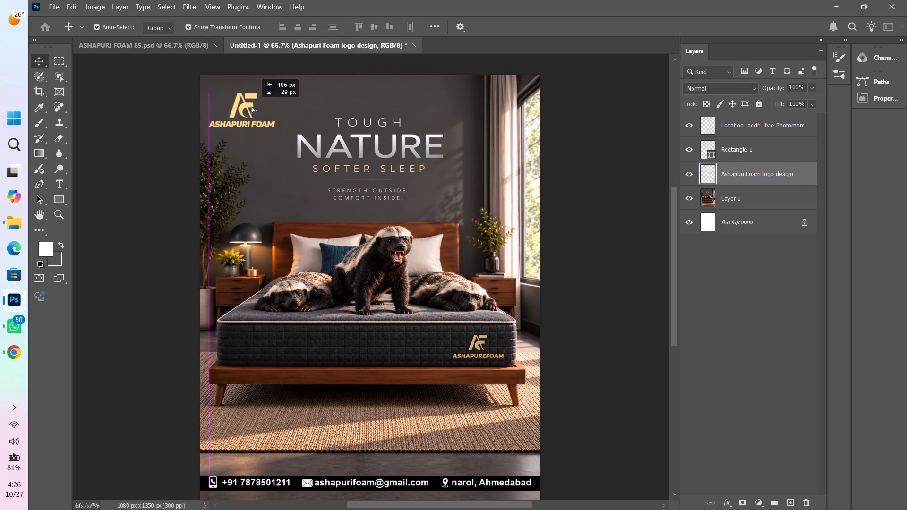
drag(252, 107, 252, 105)
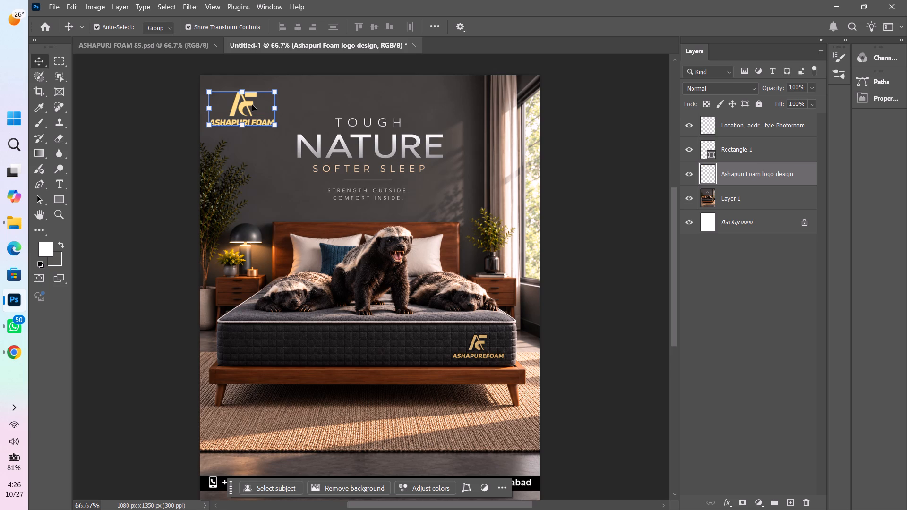
key(Up)
key(Up)
key(Left)
key(Left)
key(Up)
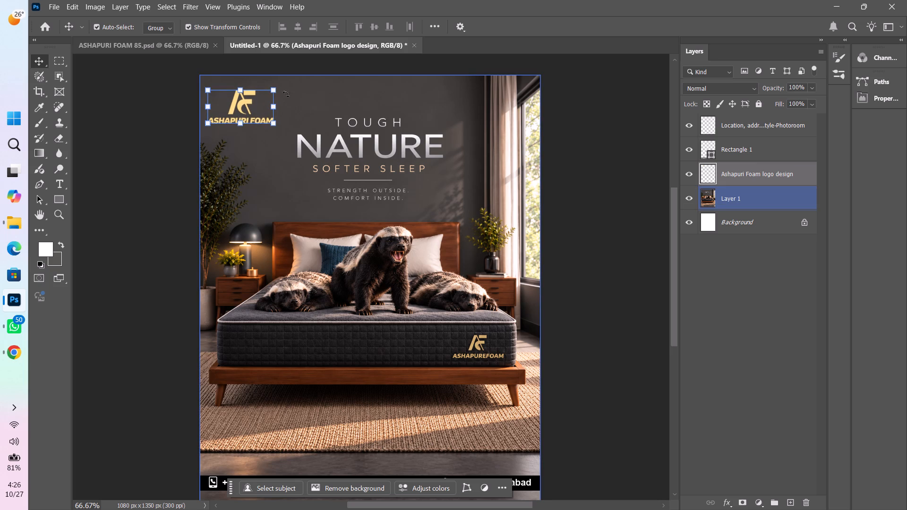
drag(589, 168, 593, 166)
key(ctrl+0)
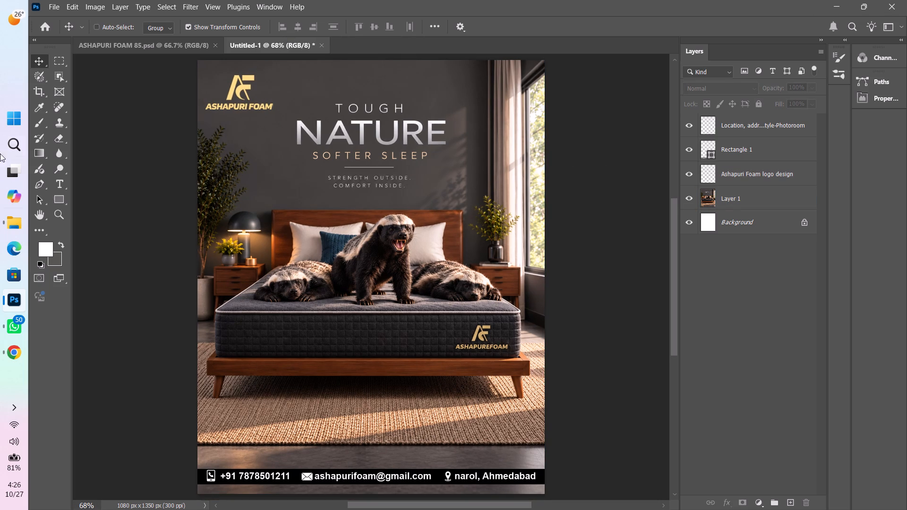
Start saving the poster in the Downloads > posts > Ashapura & slumber folder, taking ASHAPURI FOAM 84 as the base file name.
key(ctrl+s)
click(84, 155)
double_click(218, 108)
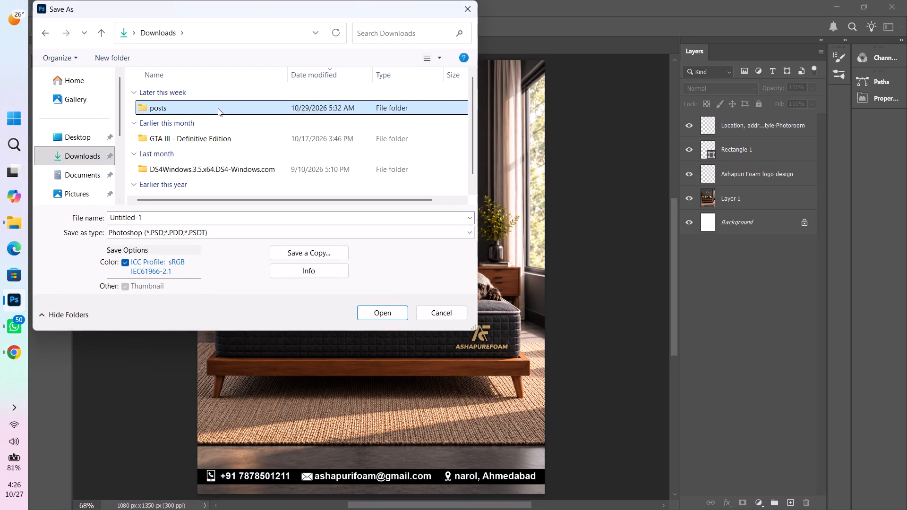
key(a)
double_click(219, 90)
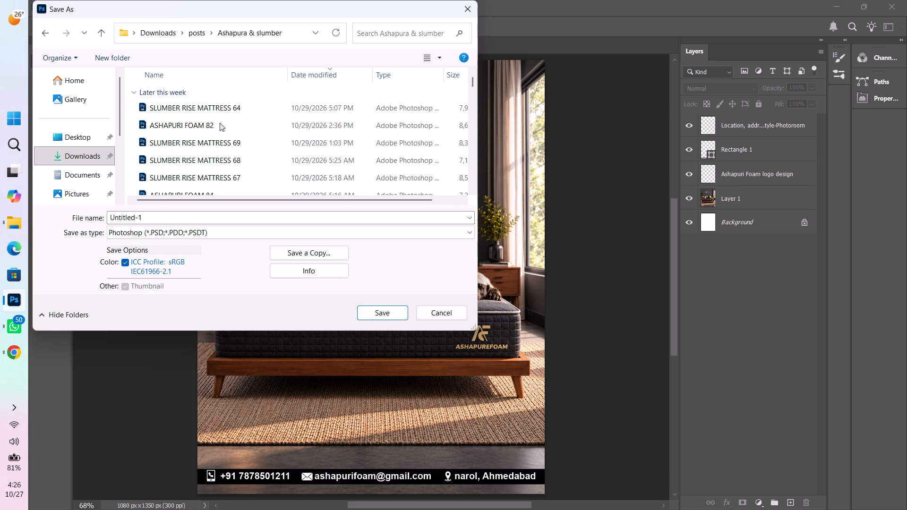
click(225, 121)
scroll(233, 163, down, 2)
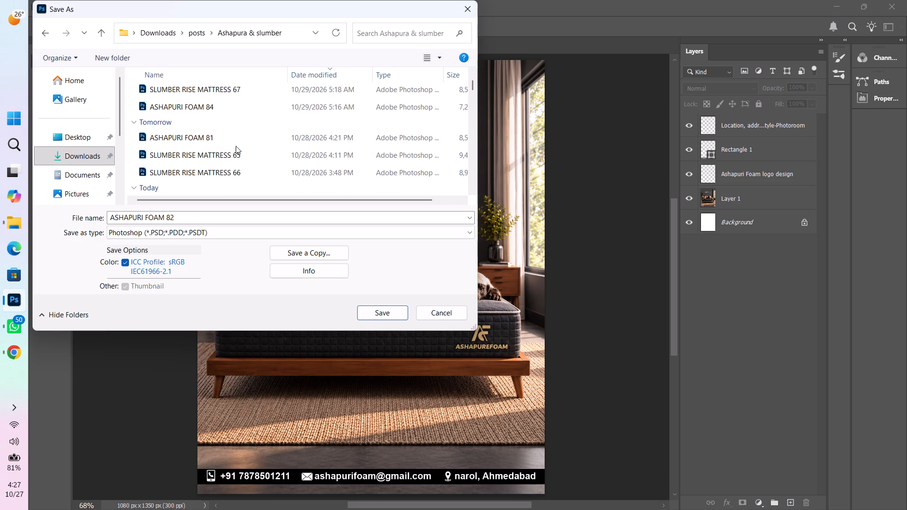
click(234, 108)
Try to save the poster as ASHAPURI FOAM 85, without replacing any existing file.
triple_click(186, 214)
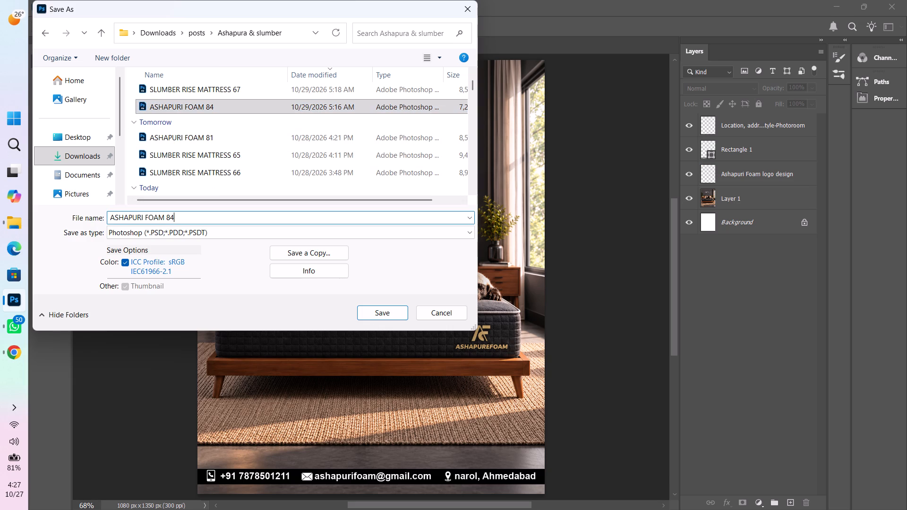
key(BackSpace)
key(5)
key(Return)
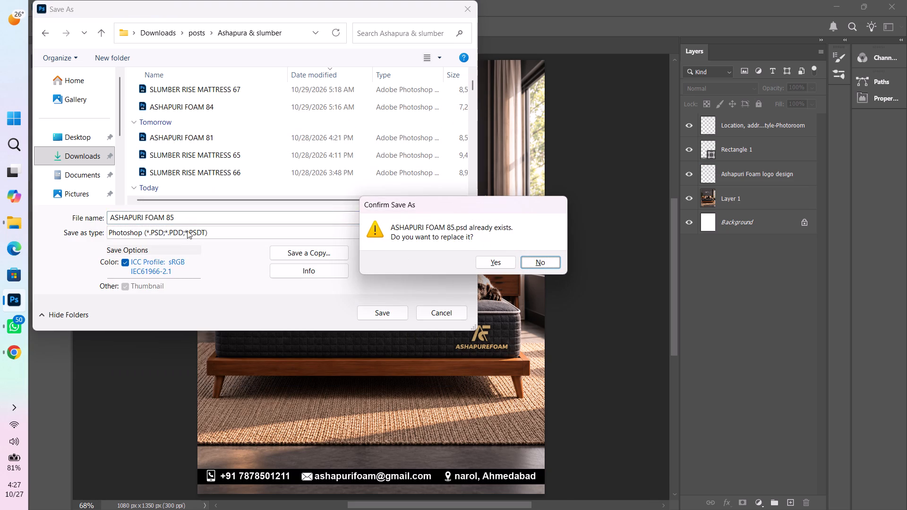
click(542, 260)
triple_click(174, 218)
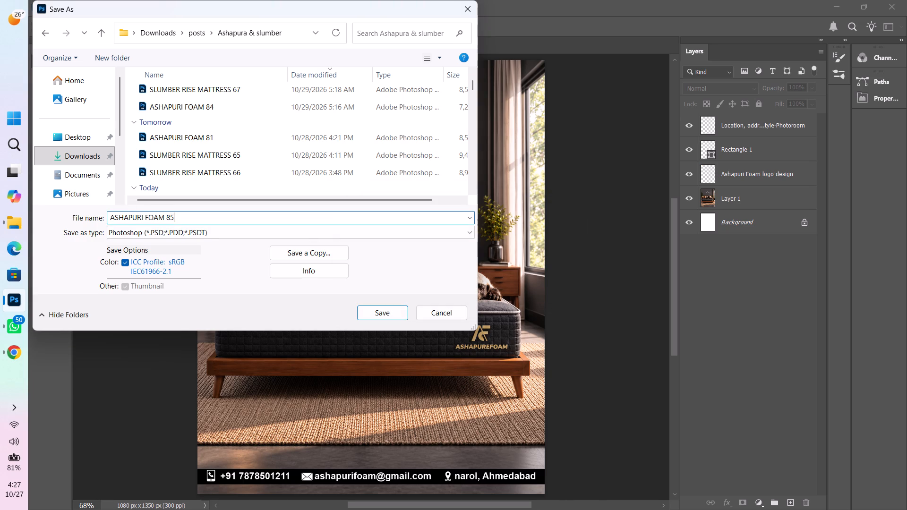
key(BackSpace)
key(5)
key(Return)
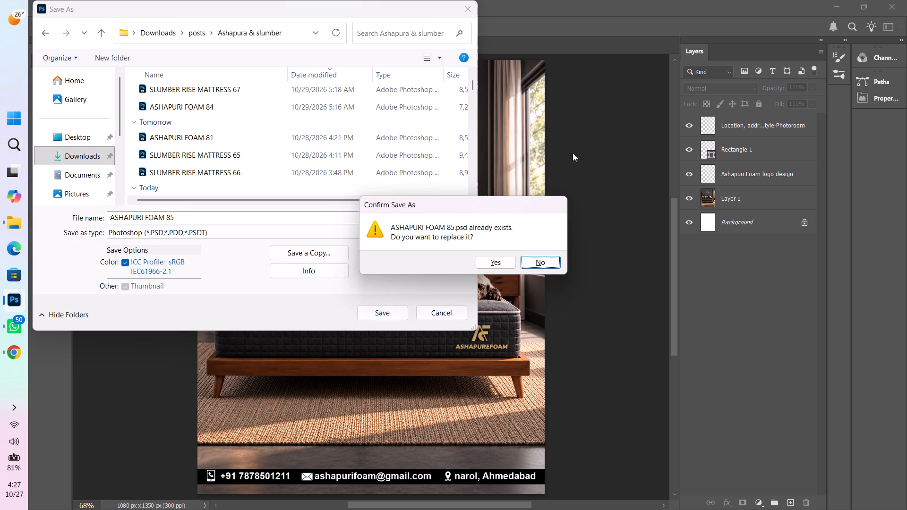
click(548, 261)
Name the poster ASHAPURI FOAM 86 and save it as a Photoshop file.
triple_click(200, 214)
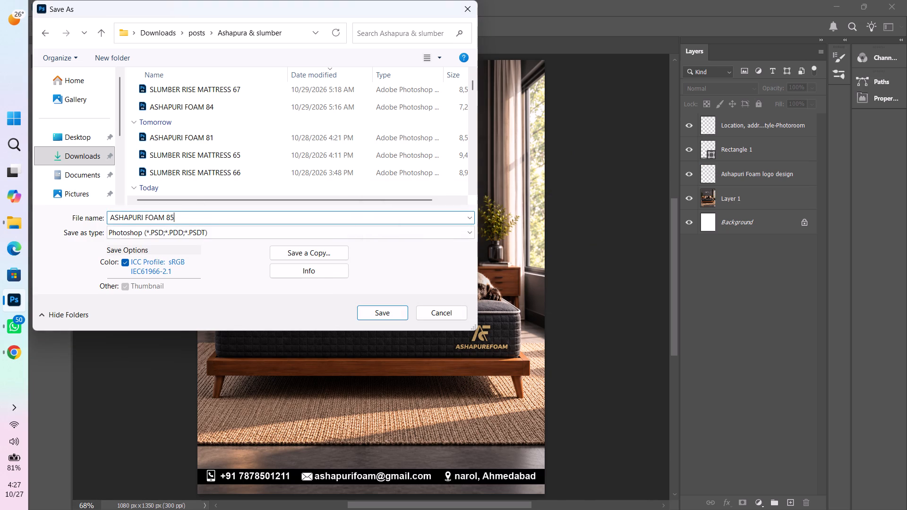
key(BackSpace)
key(6)
key(Return)
key(Return)
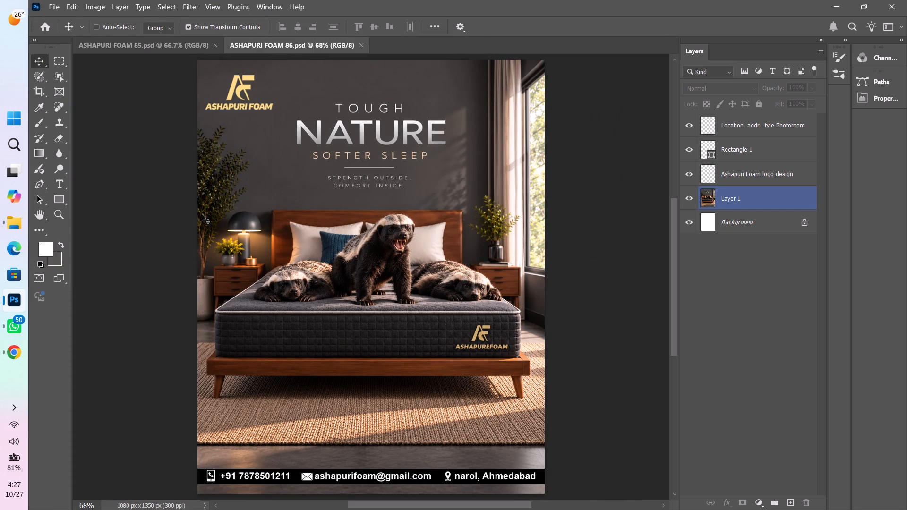
Save a JPEG copy of the poster as ASHAPURI FOAM 86 in the Ashapura & slumber folder.
key(ctrl+alt+s)
double_click(242, 198)
key(BackSpace)
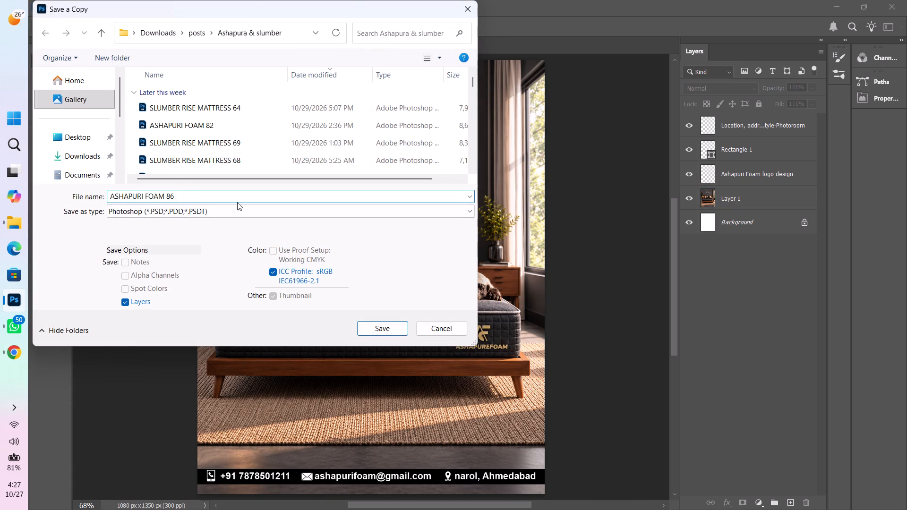
click(234, 207)
click(183, 317)
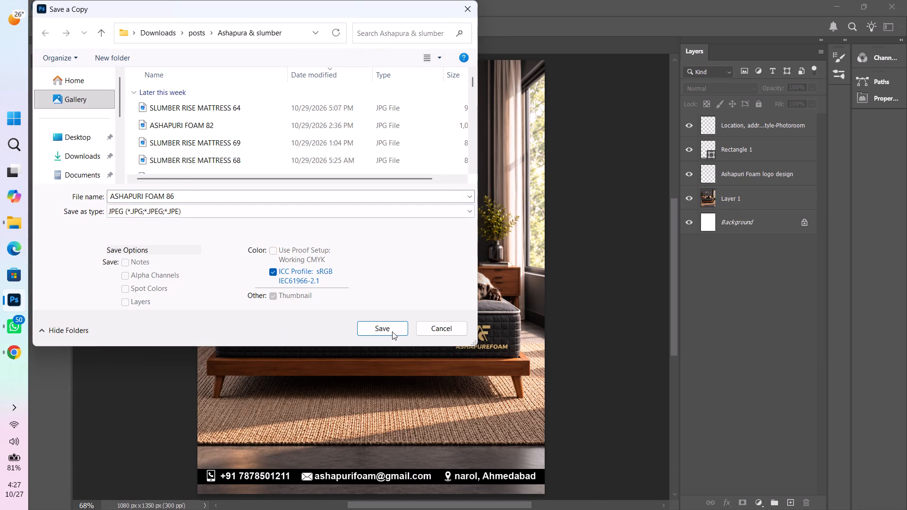
click(392, 325)
click(530, 109)
Switch to File Explorer, search the Ashapura & slumber folder for 86 and copy the ASHAPURI FOAM 86 JPEG.
click(10, 225)
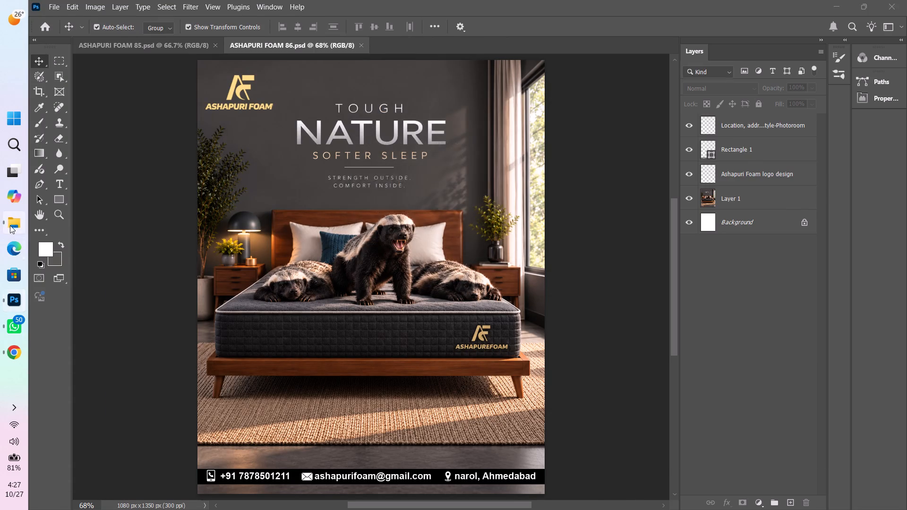
click(800, 212)
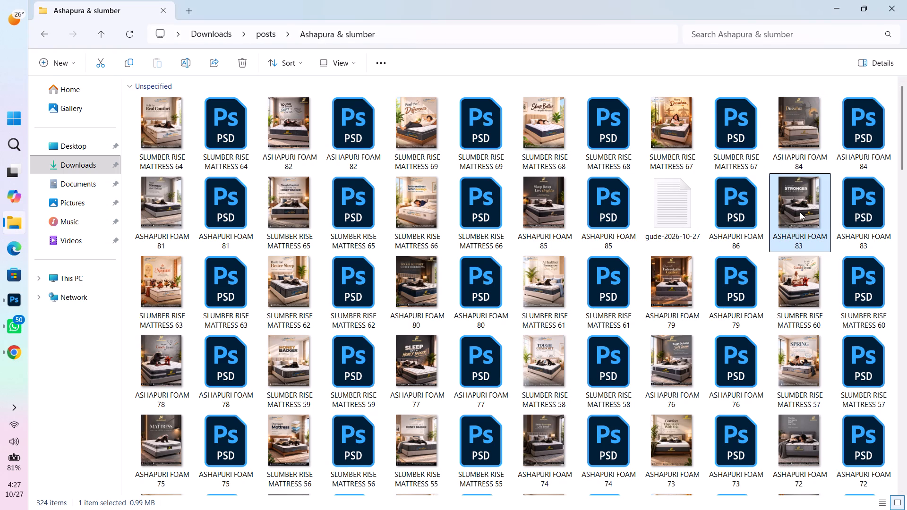
click(798, 35)
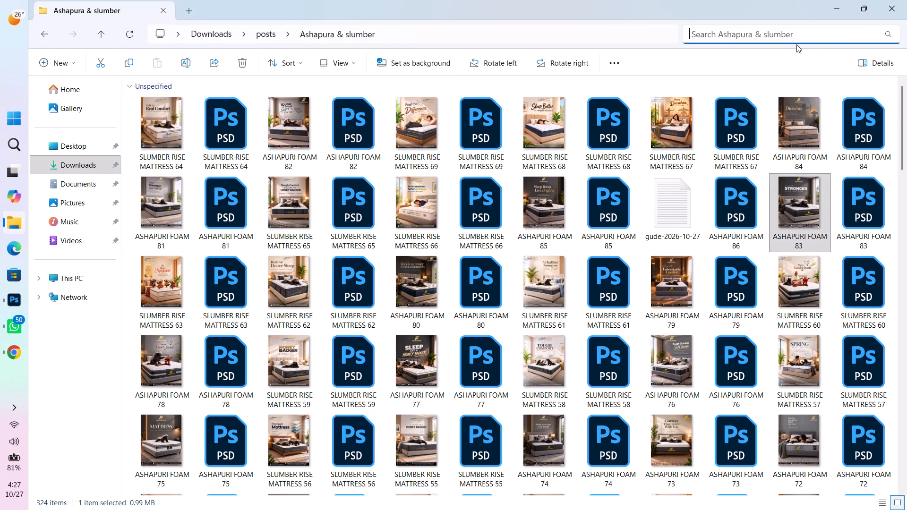
text(86)
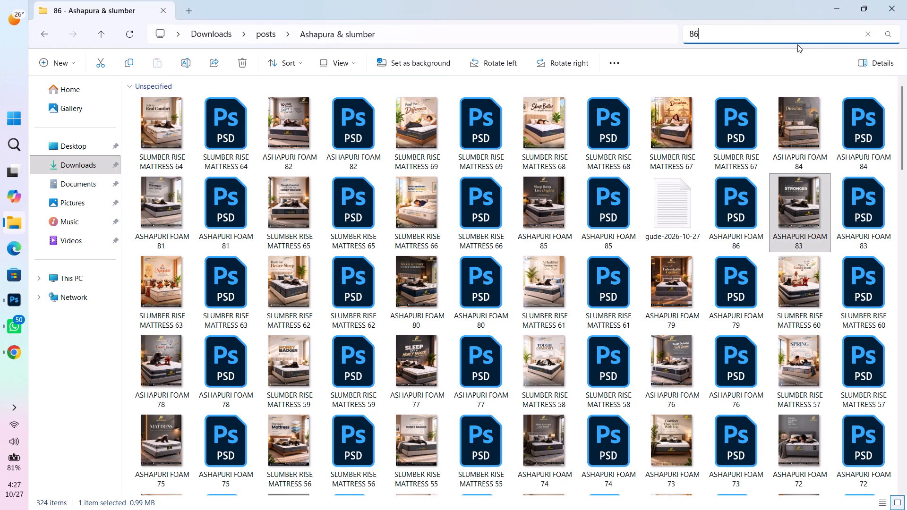
click(240, 128)
click(253, 111)
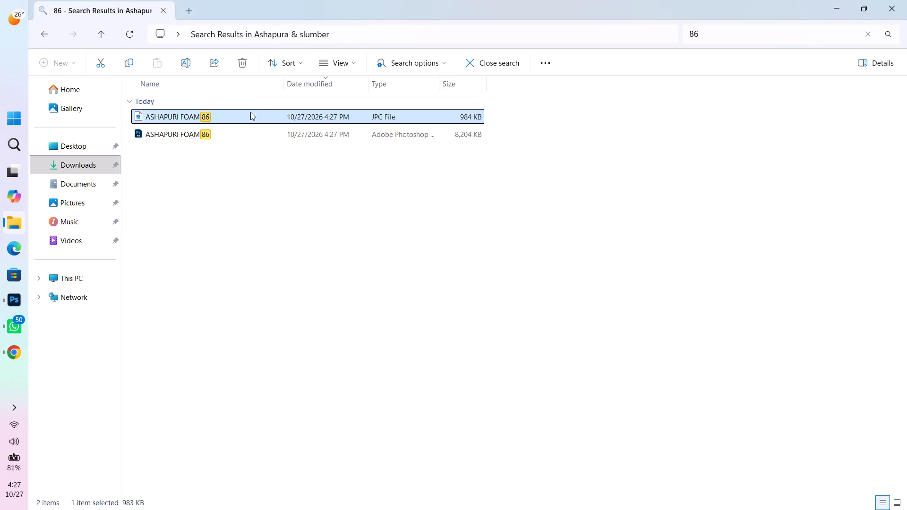
key(ctrl+c)
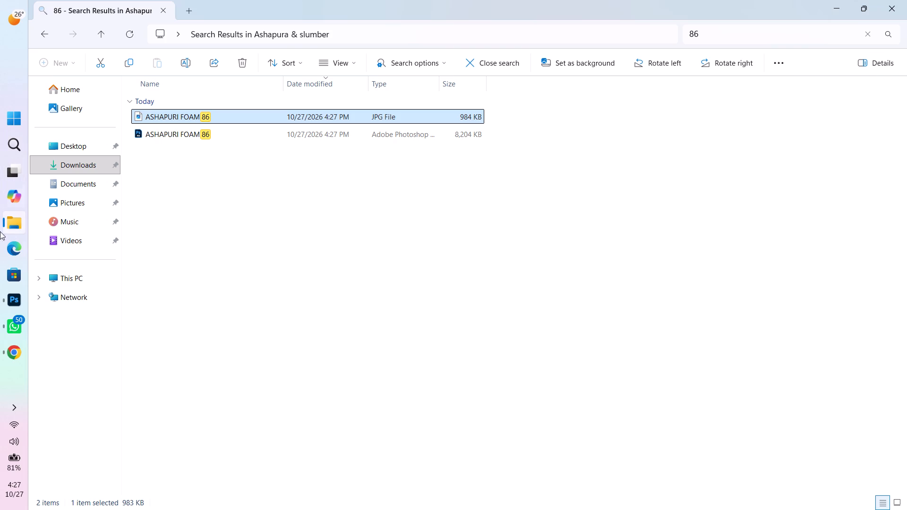